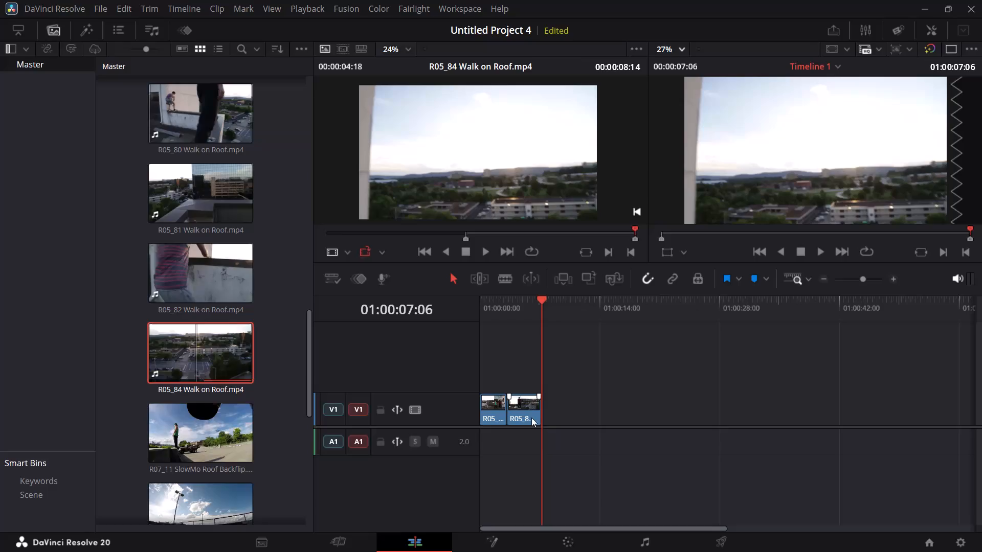
# Play Timeline 1 from its beginning to review the two-clip edit.
pyautogui.moveTo(543, 295); pyautogui.dragTo(484, 305)
pyautogui.moveTo(540, 298); pyautogui.dragTo(479, 299)
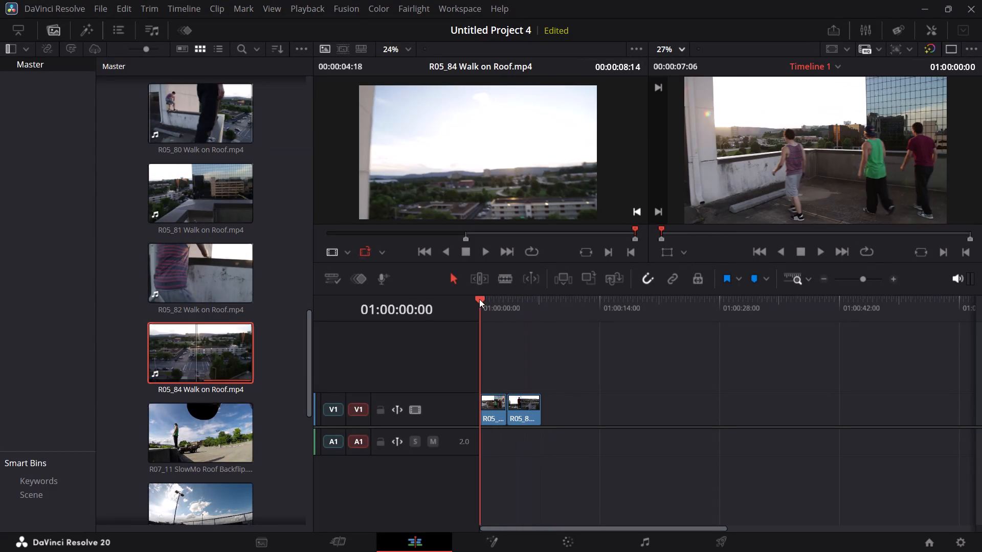
pyautogui.moveTo(479, 299); pyautogui.dragTo(478, 300)
pyautogui.click(823, 257)
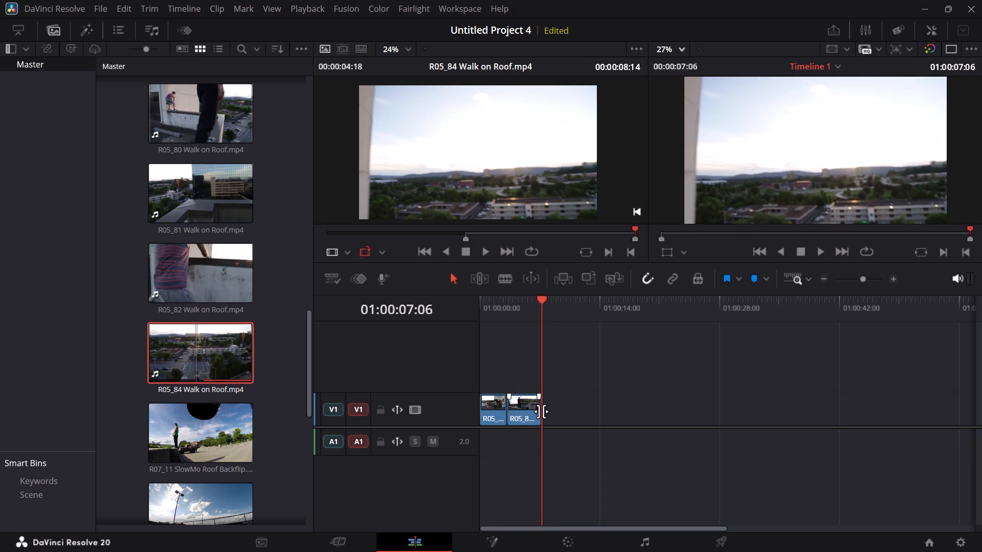
# Cut the second clip from video track V1 and return the playhead to the start of the timeline.
pyautogui.rightClick(526, 413)
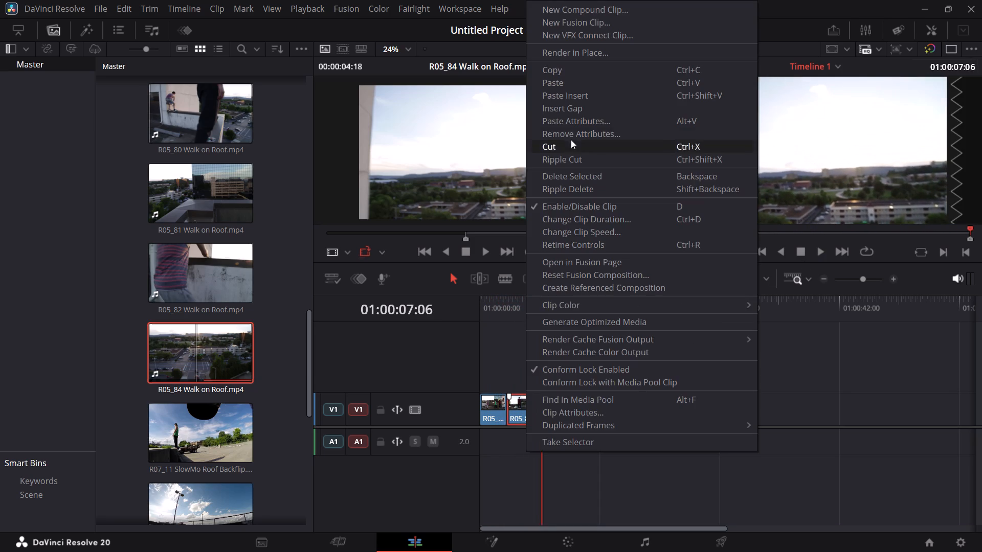
pyautogui.click(569, 145)
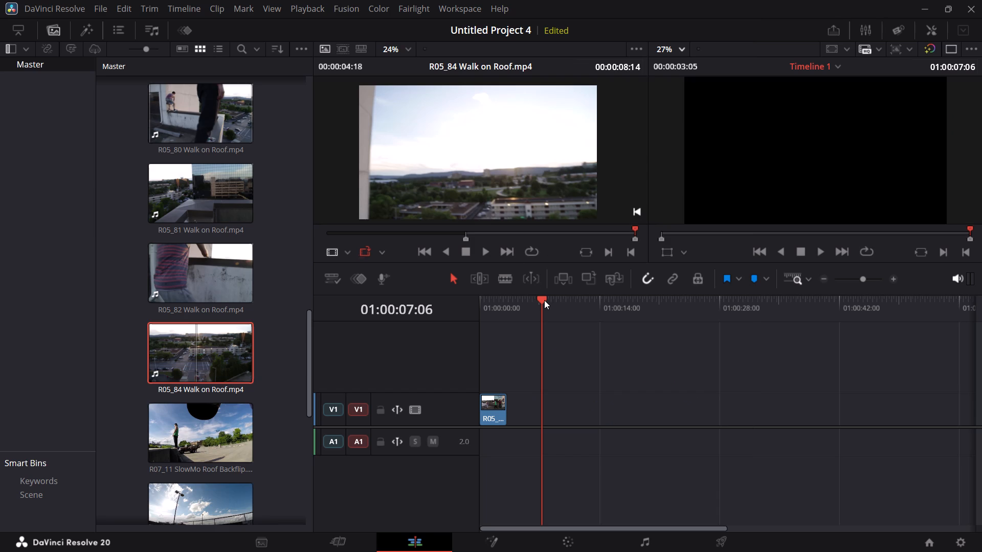
pyautogui.moveTo(544, 300); pyautogui.dragTo(477, 321)
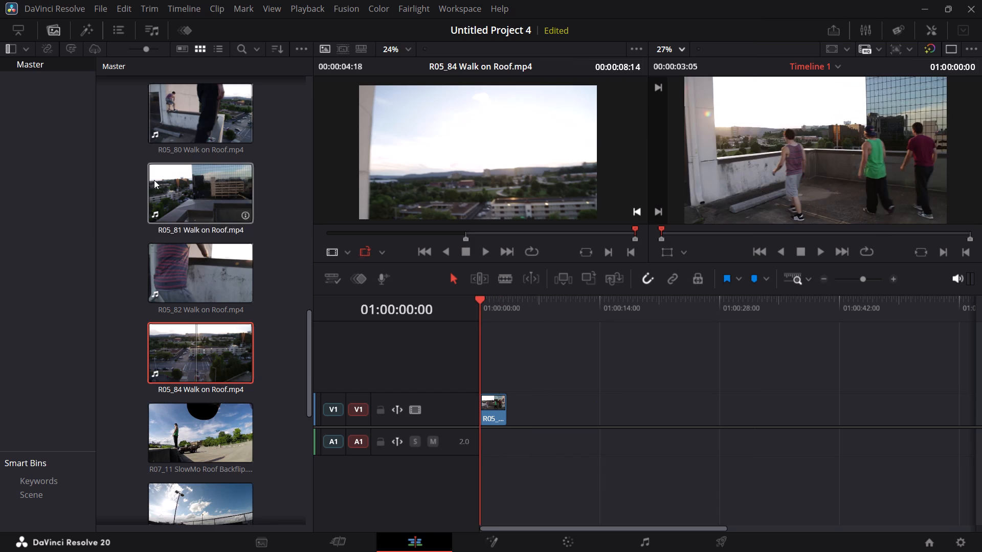
# Open Fire-Texture.mp4 from the top of the media pool and play it from its beginning in the source viewer.
pyautogui.scroll(8, 194, 279)
pyautogui.scroll(-1, 194, 279)
pyautogui.scroll(3, 194, 279)
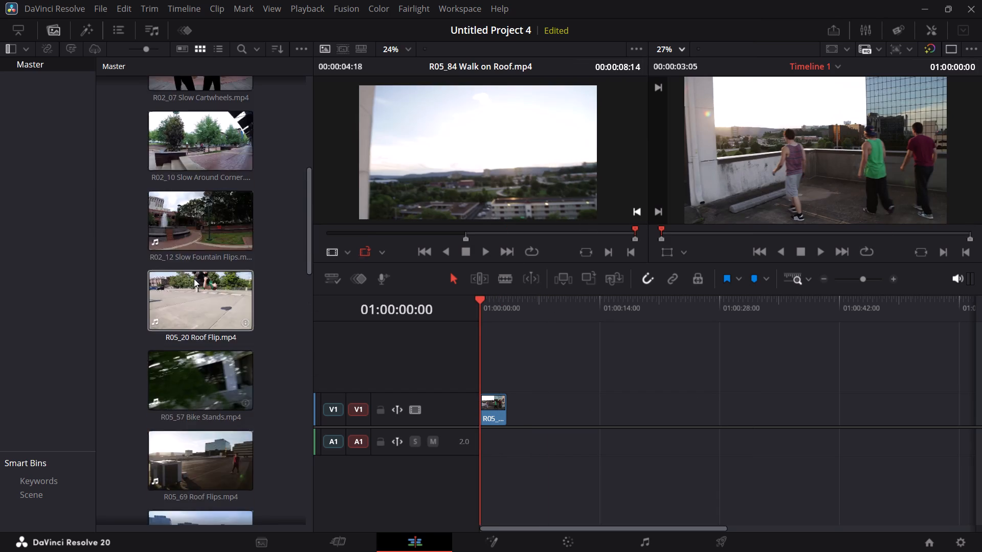
pyautogui.scroll(18, 194, 279)
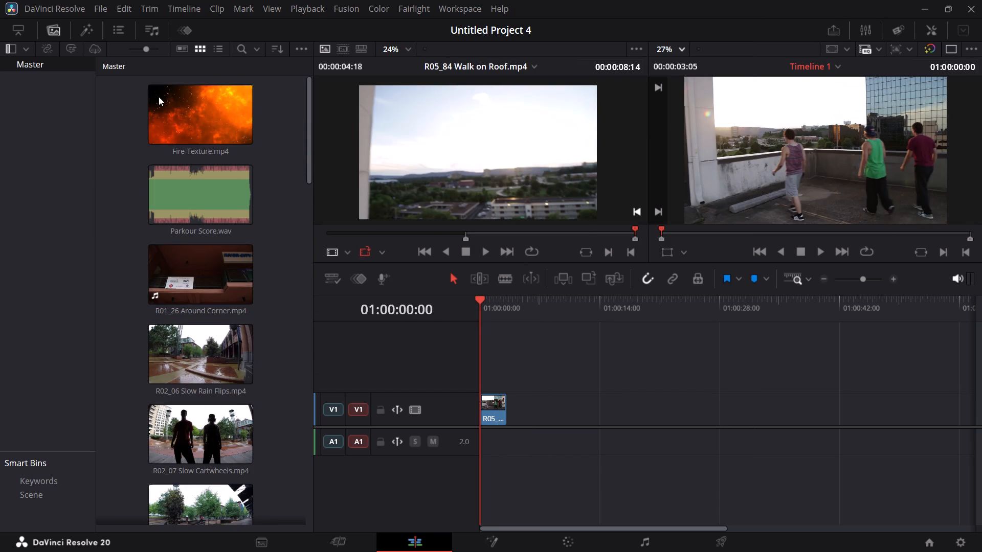
pyautogui.doubleClick(184, 129)
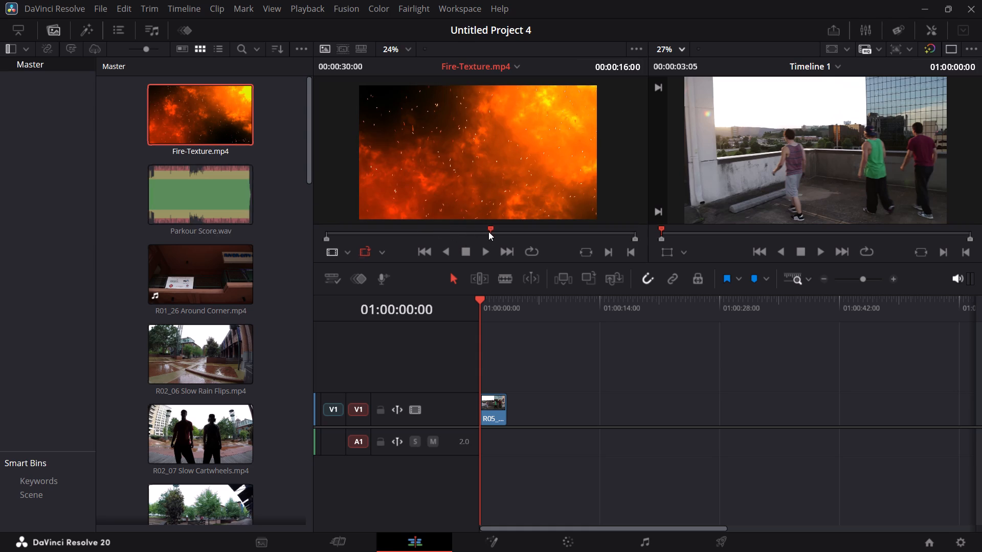
pyautogui.moveTo(489, 231); pyautogui.dragTo(315, 243)
pyautogui.click(487, 254)
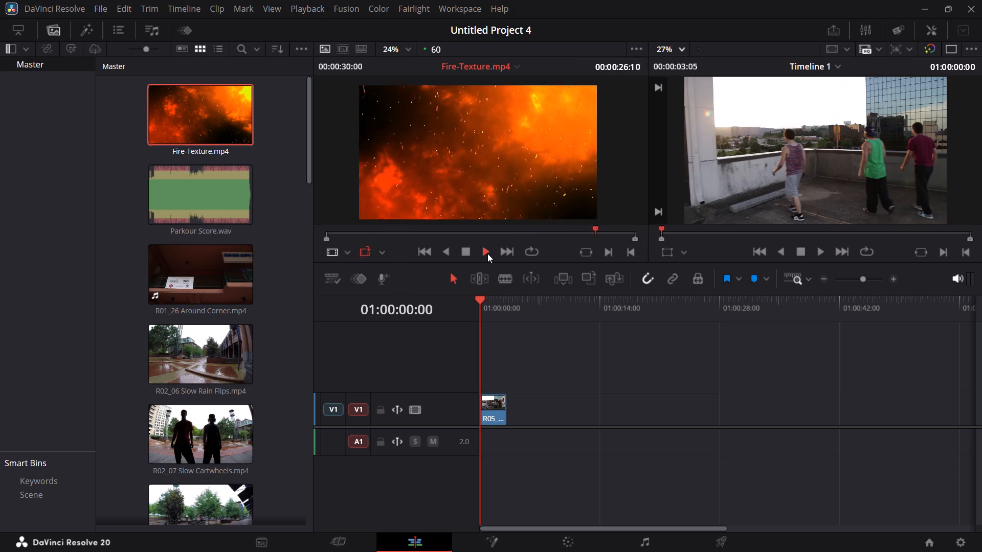
# Play Parkour Score.wav from its beginning and mark an out point that leaves a section about 00:00:20:20 long.
pyautogui.doubleClick(191, 200)
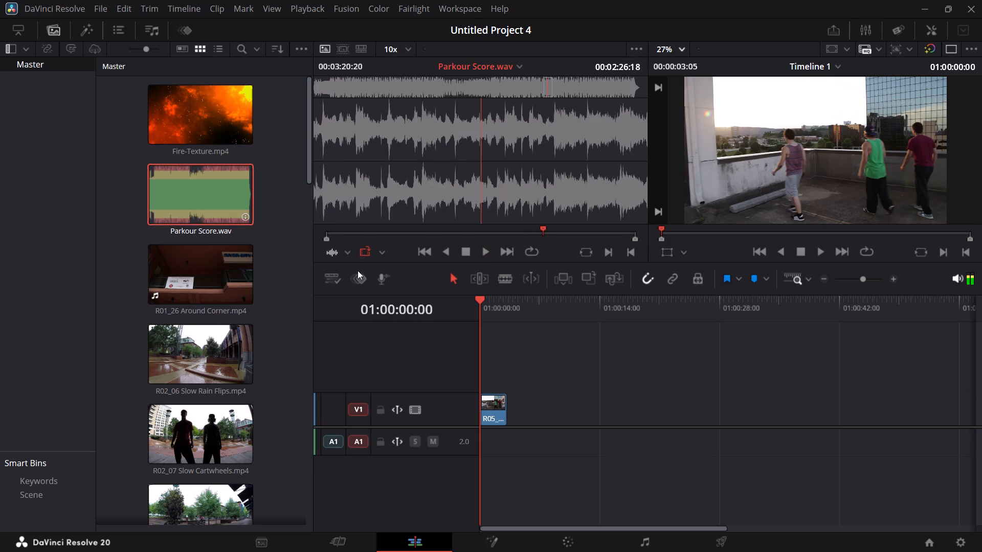
pyautogui.moveTo(543, 229); pyautogui.dragTo(329, 232)
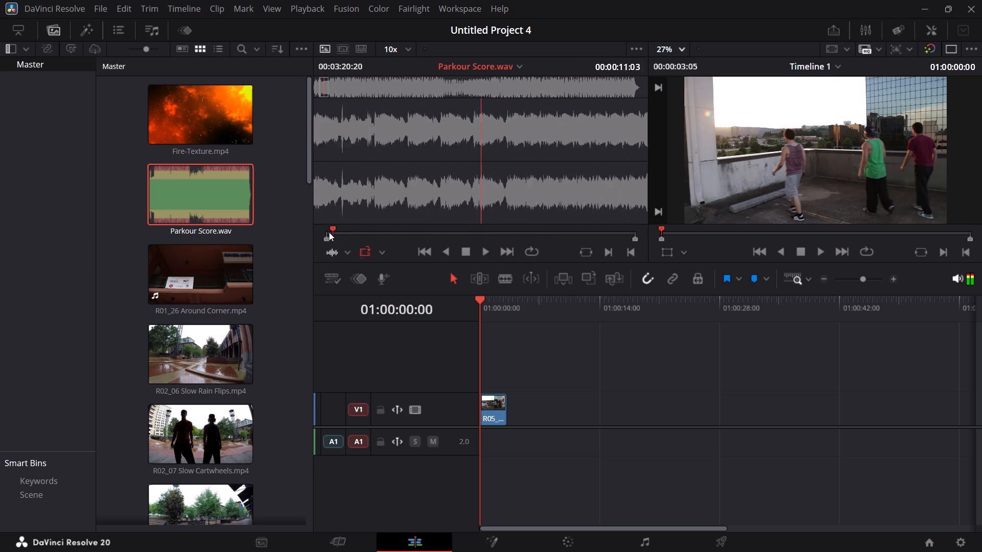
pyautogui.moveTo(329, 232); pyautogui.dragTo(326, 232)
pyautogui.click(486, 252)
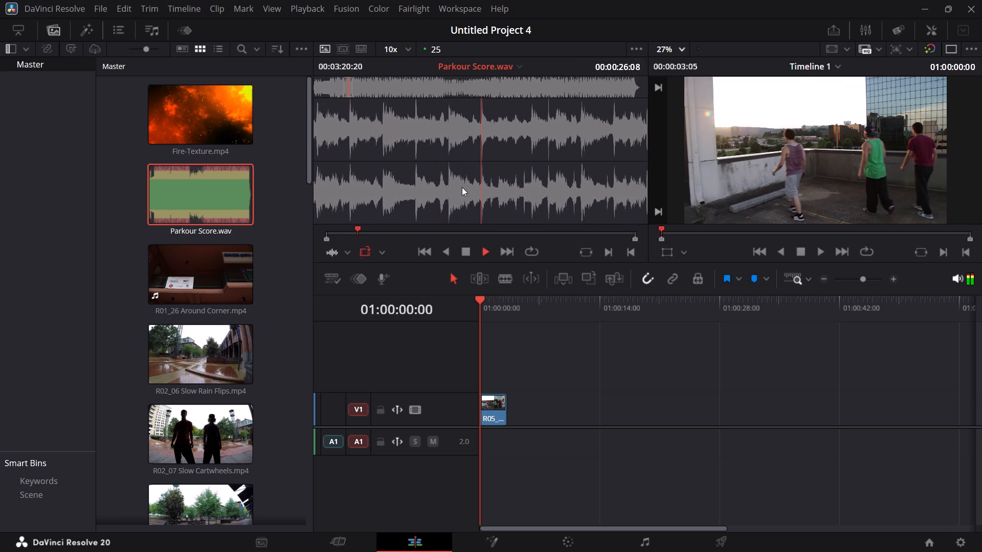
pyautogui.press('o')
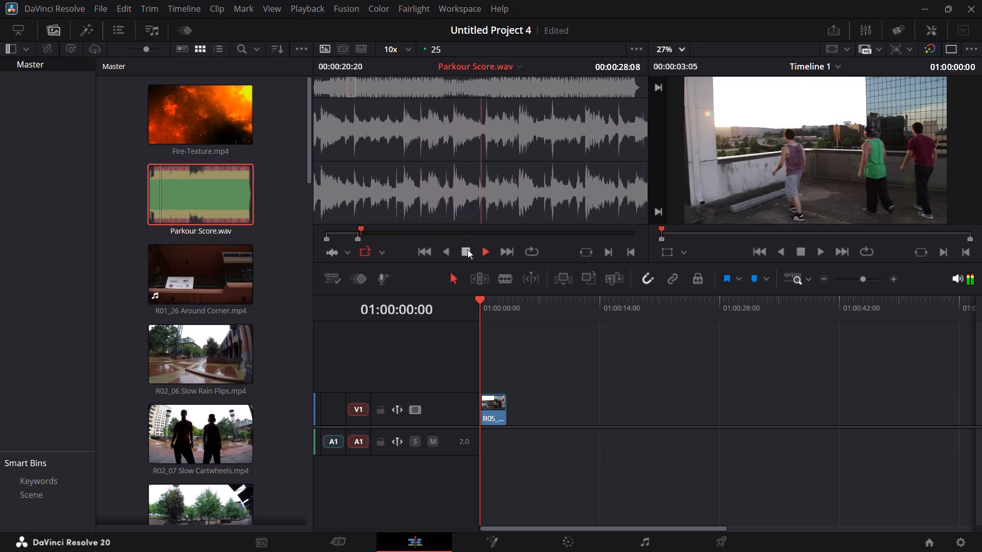
pyautogui.click(467, 249)
# Place the marked Parkour Score.wav section on audio track A1 at the timeline start, using the Insert Video & Audio mode.
pyautogui.moveTo(398, 162); pyautogui.dragTo(516, 479)
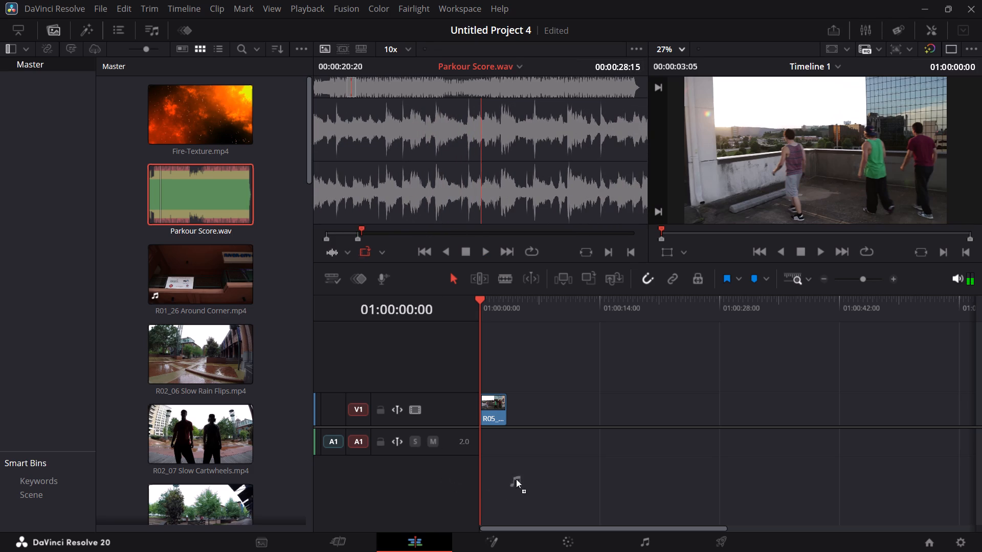
pyautogui.moveTo(516, 479); pyautogui.dragTo(524, 464)
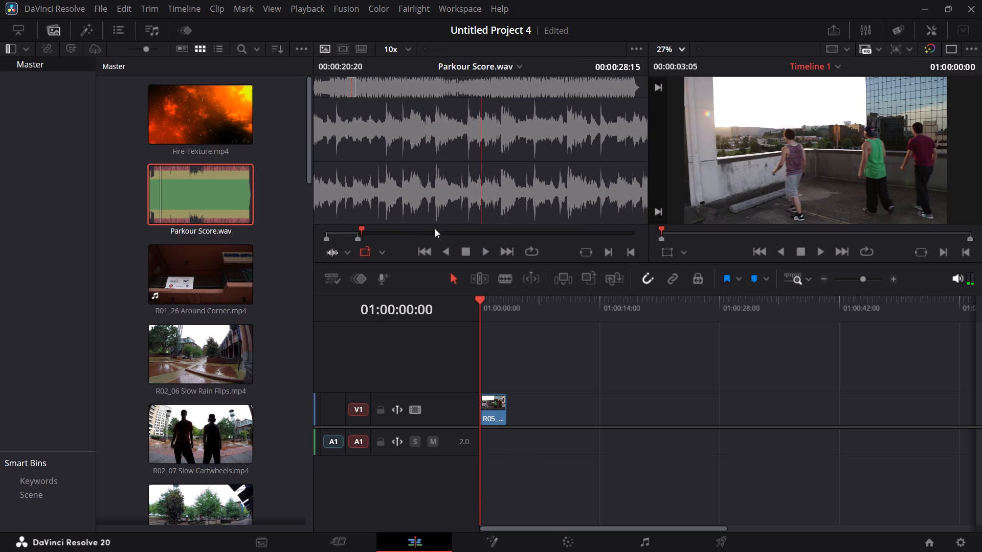
pyautogui.click(364, 250)
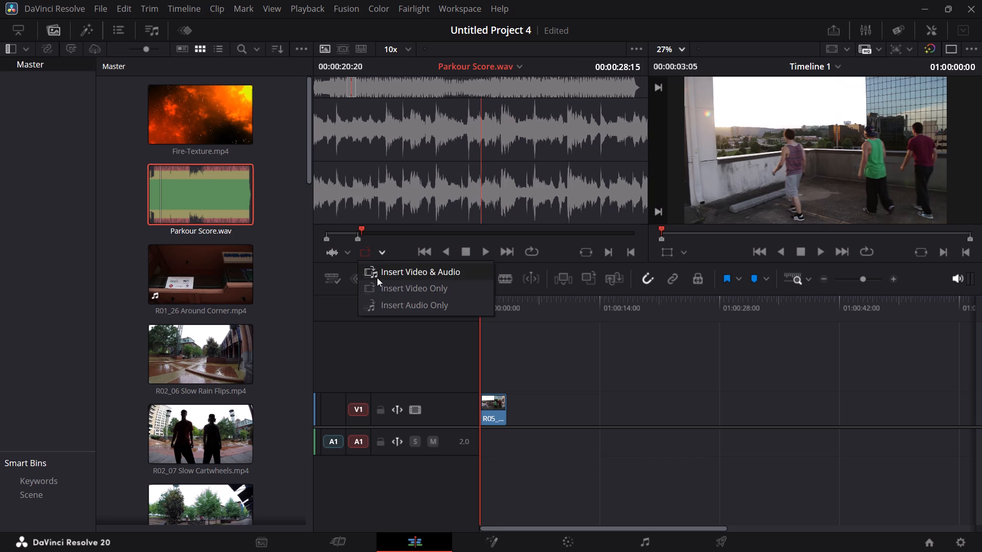
pyautogui.click(390, 269)
pyautogui.moveTo(416, 176); pyautogui.dragTo(473, 324)
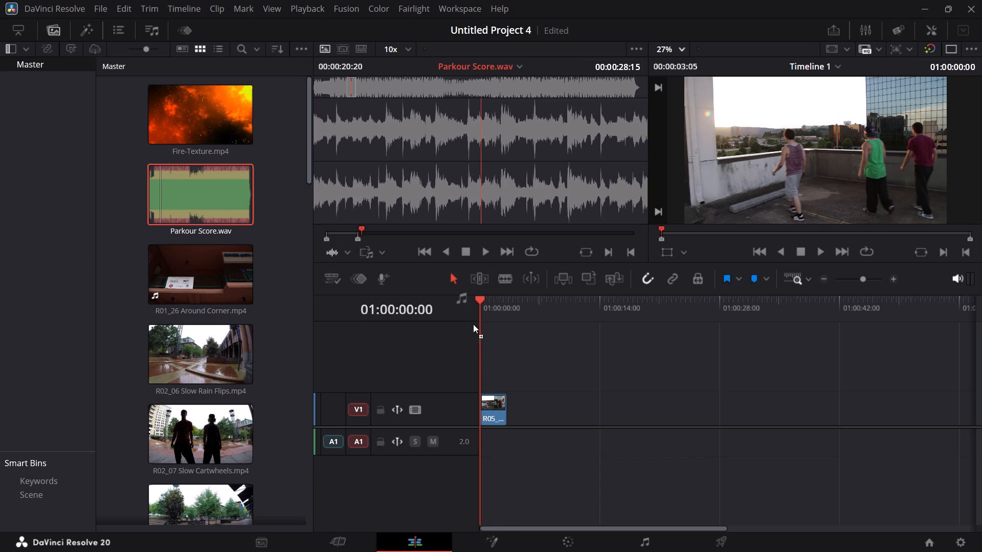
pyautogui.moveTo(473, 324); pyautogui.dragTo(489, 437)
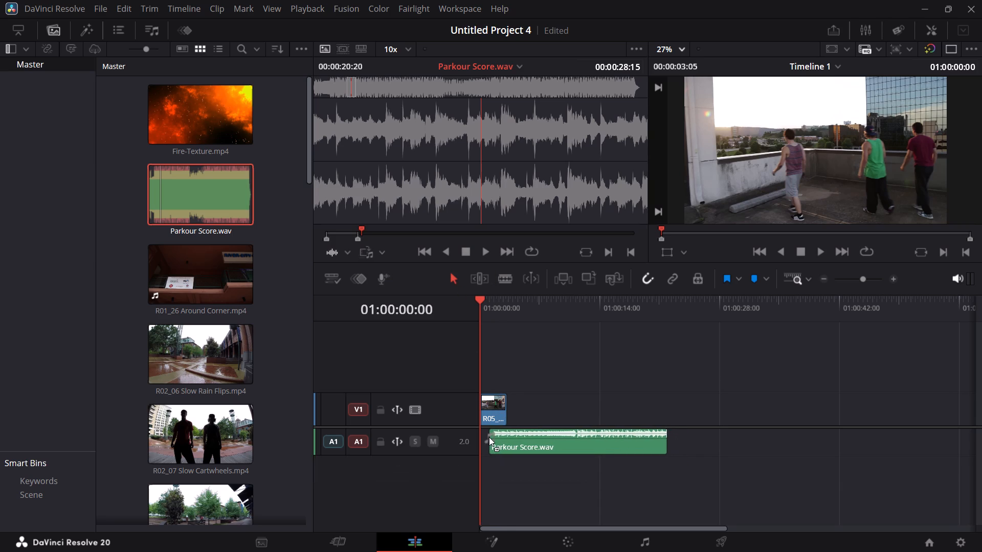
pyautogui.moveTo(489, 437); pyautogui.dragTo(492, 440)
pyautogui.moveTo(520, 438); pyautogui.dragTo(516, 438)
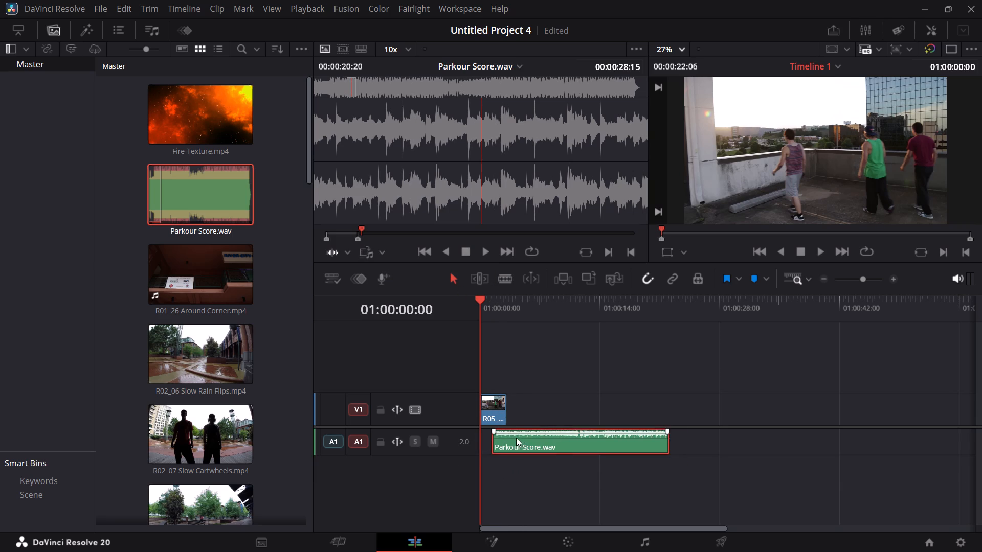
pyautogui.moveTo(516, 438); pyautogui.dragTo(508, 438)
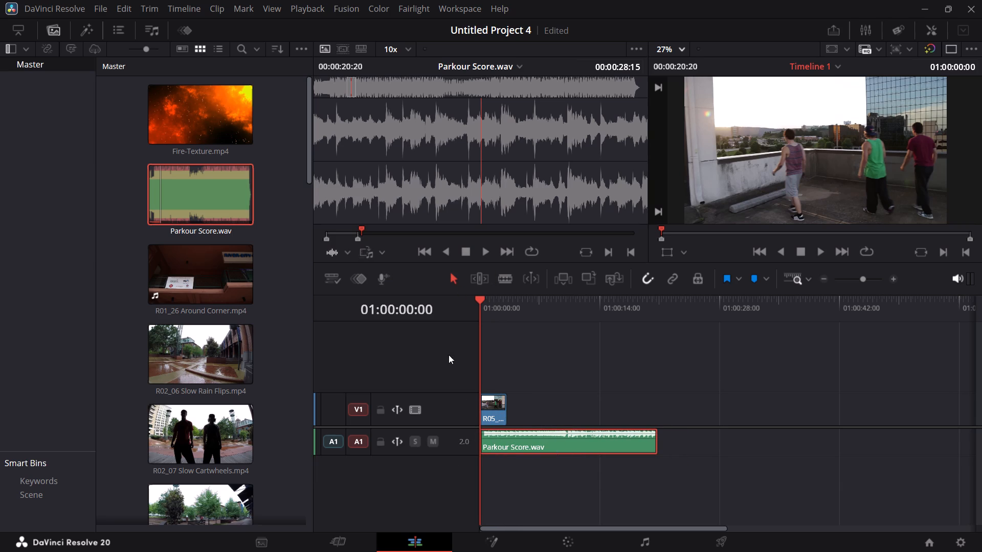
# Preview R01_26 Around Corner.mp4 and mark in and out points around a section about 00:00:10:01 long.
pyautogui.doubleClick(194, 260)
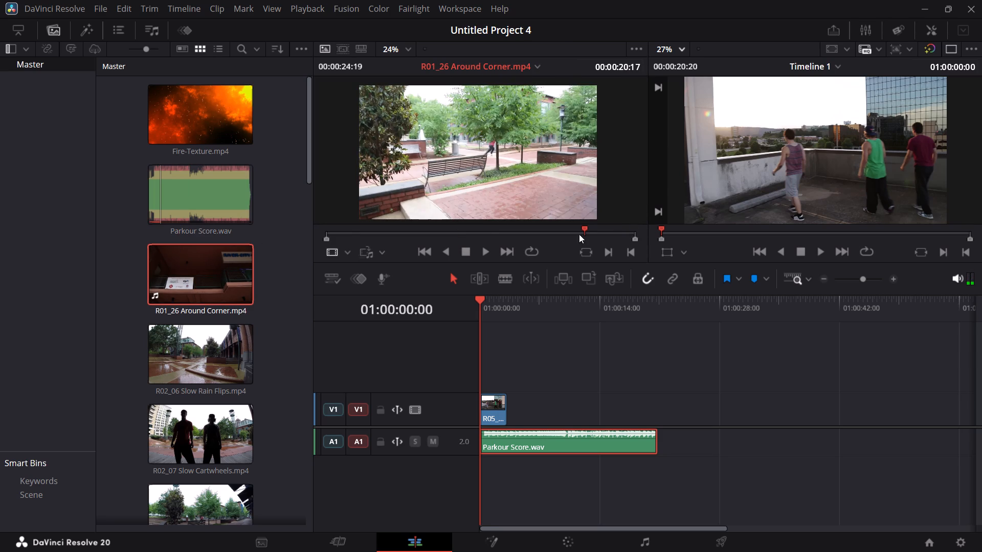
pyautogui.moveTo(581, 231); pyautogui.dragTo(333, 228)
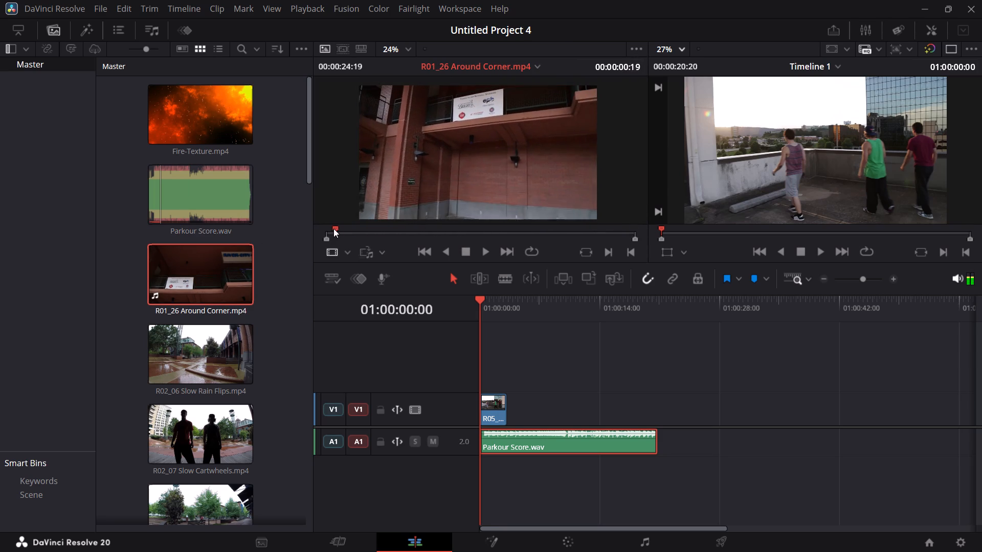
pyautogui.moveTo(333, 228); pyautogui.dragTo(330, 231)
pyautogui.click(483, 249)
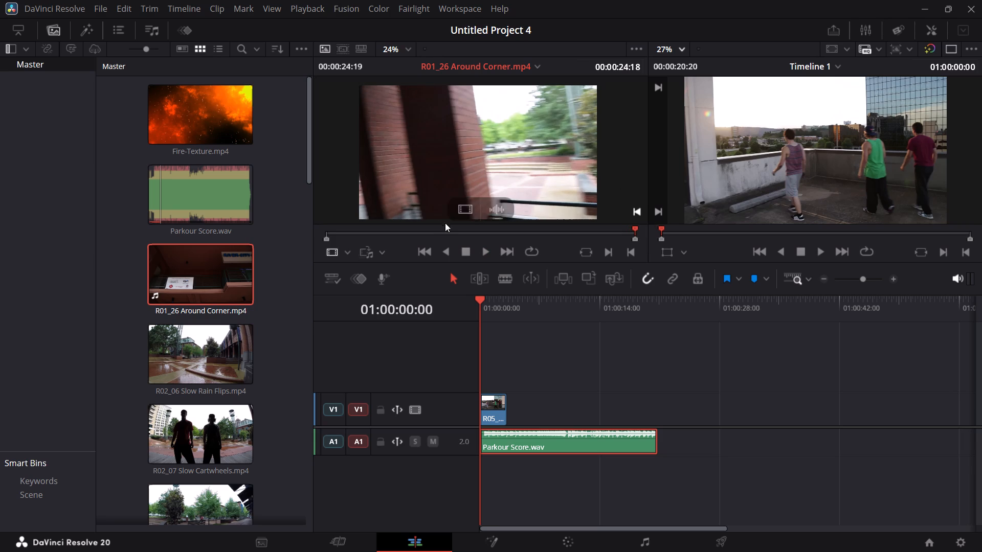
pyautogui.click(483, 249)
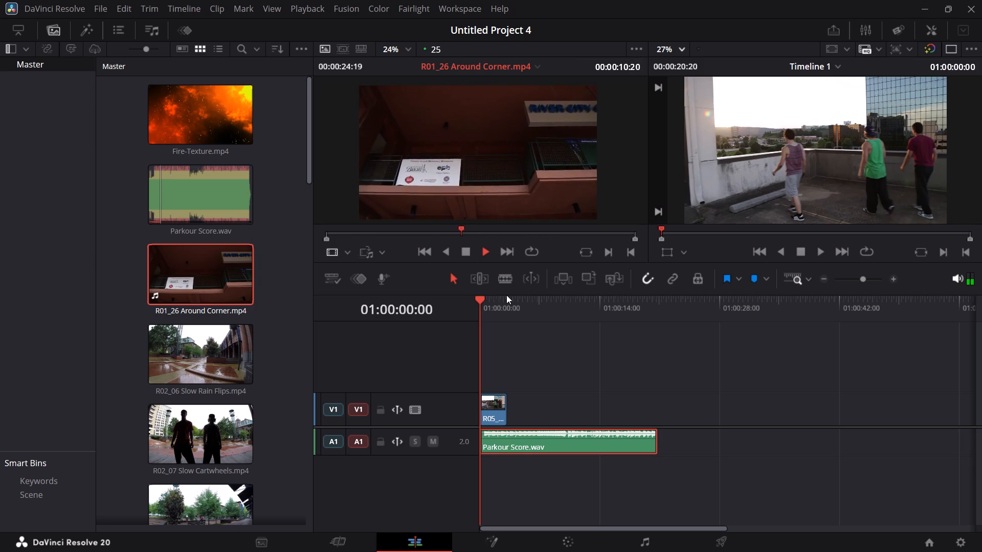
pyautogui.press('i')
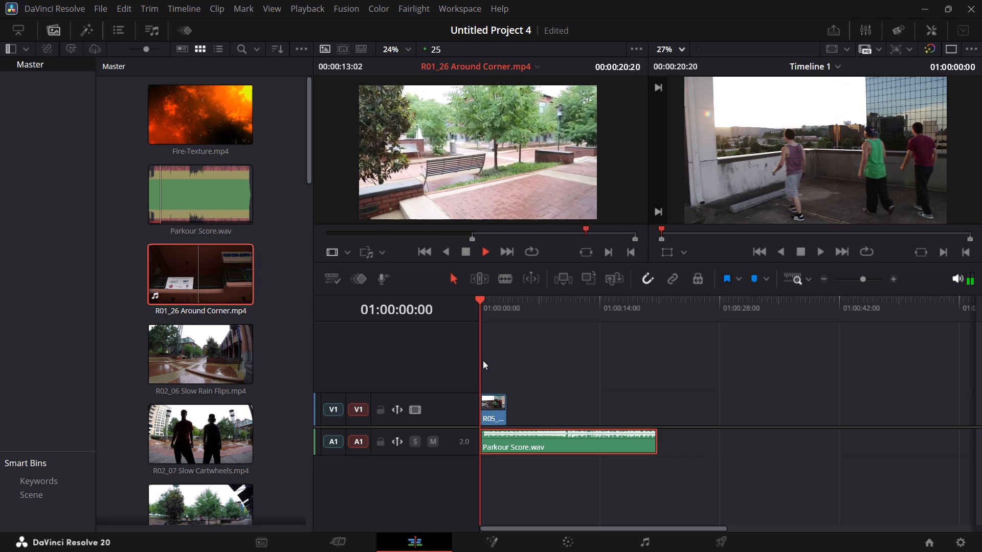
pyautogui.press('o')
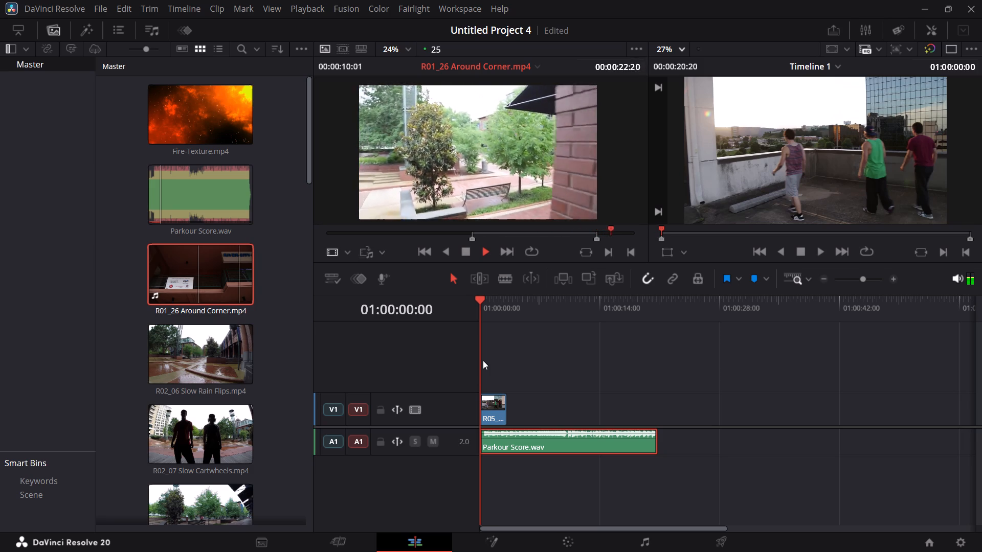
# Place the marked R01_26 Around Corner.mp4 section with its audio on V1 and A1, a few seconds after the first video clip.
pyautogui.moveTo(515, 157); pyautogui.dragTo(545, 385)
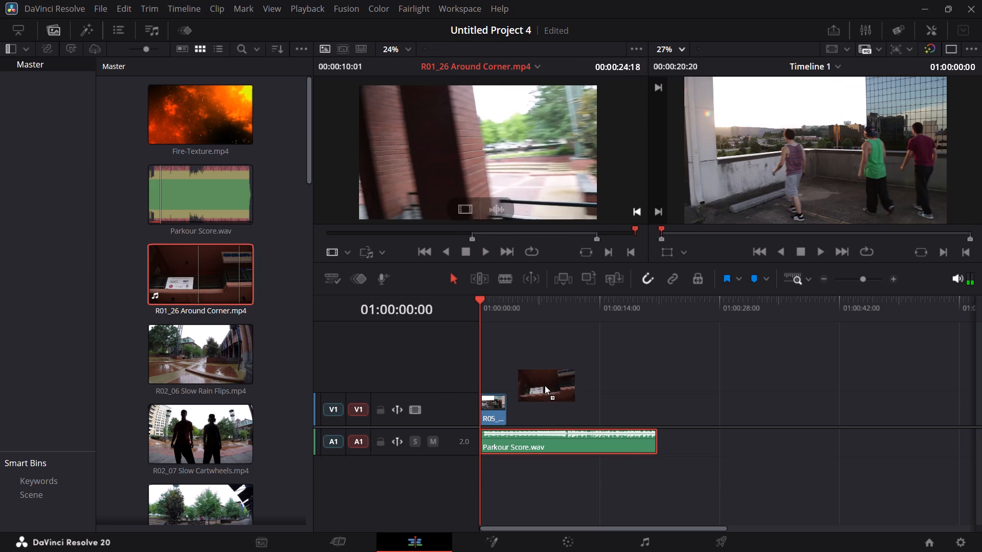
pyautogui.moveTo(545, 385); pyautogui.dragTo(533, 419)
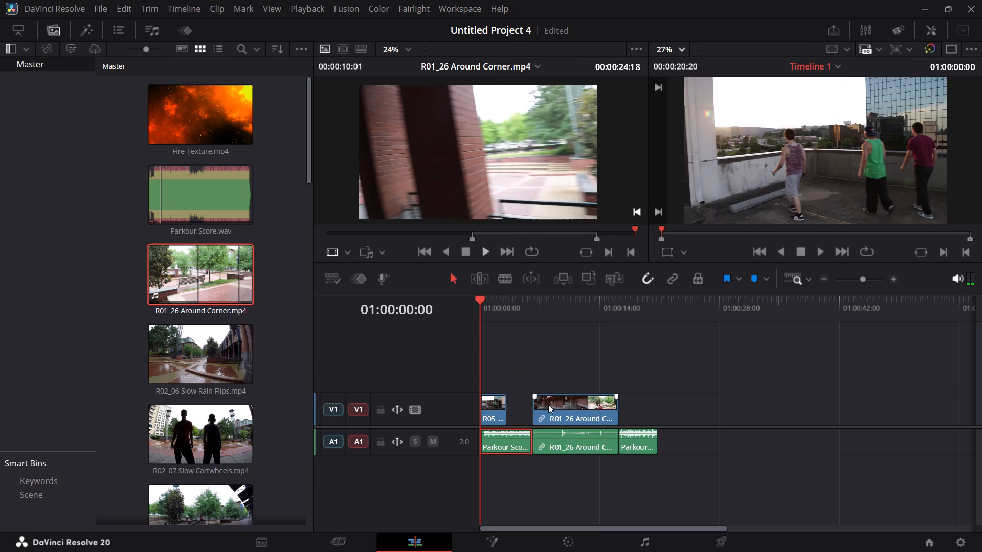
# Switch the source insert mode to Insert Video Only.
pyautogui.click(364, 254)
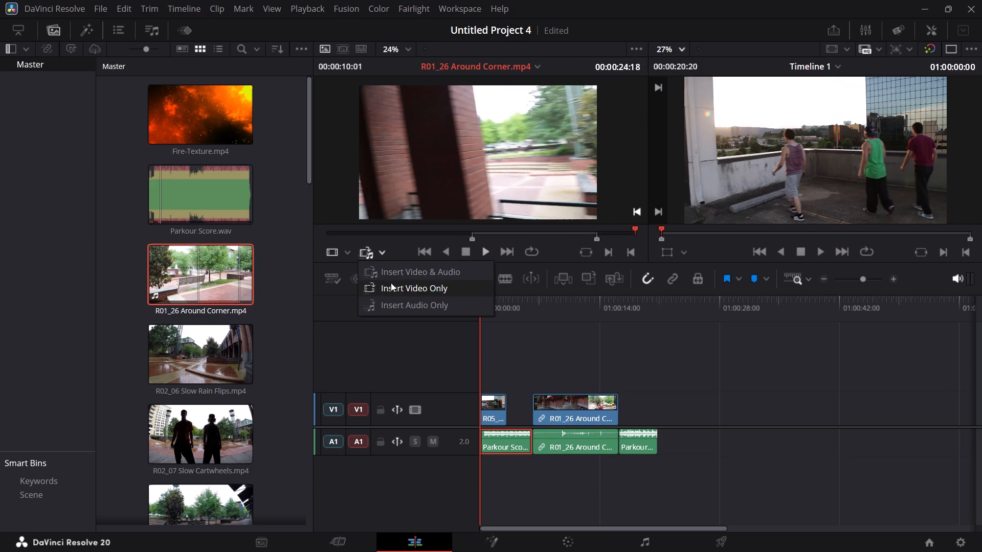
pyautogui.click(395, 287)
# Cut the R01_26 Around Corner audio clip from track A1, keeping its video clip on V1.
pyautogui.click(573, 402)
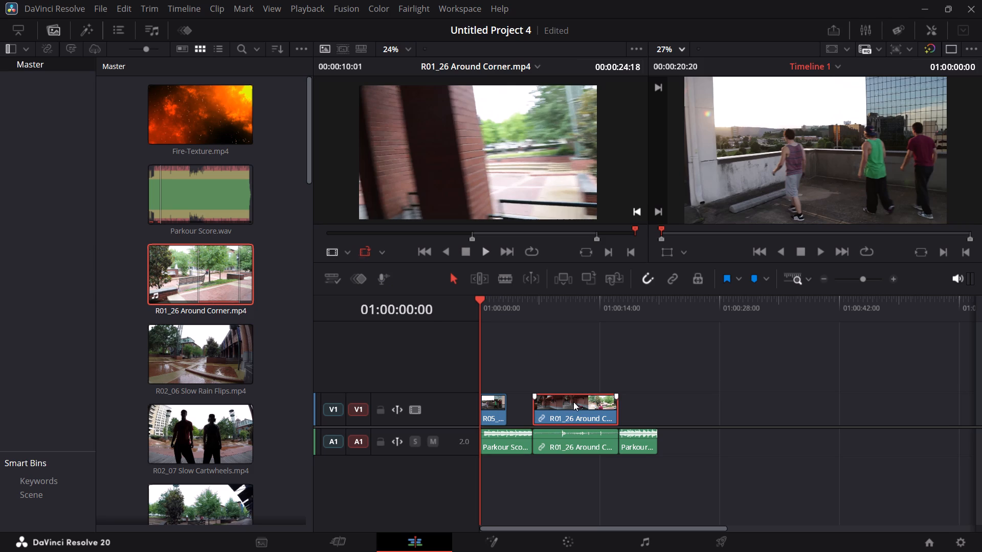
pyautogui.rightClick(569, 448)
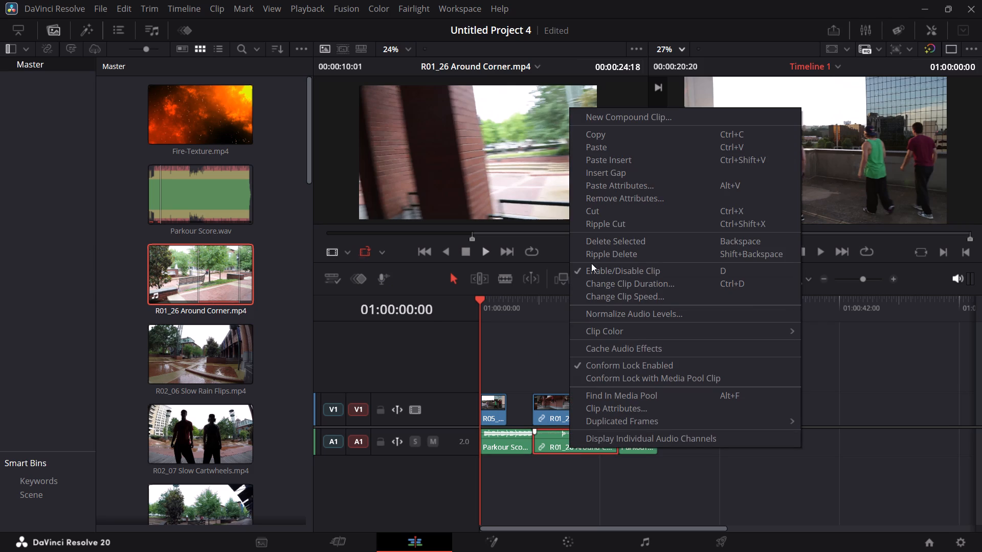
pyautogui.click(599, 215)
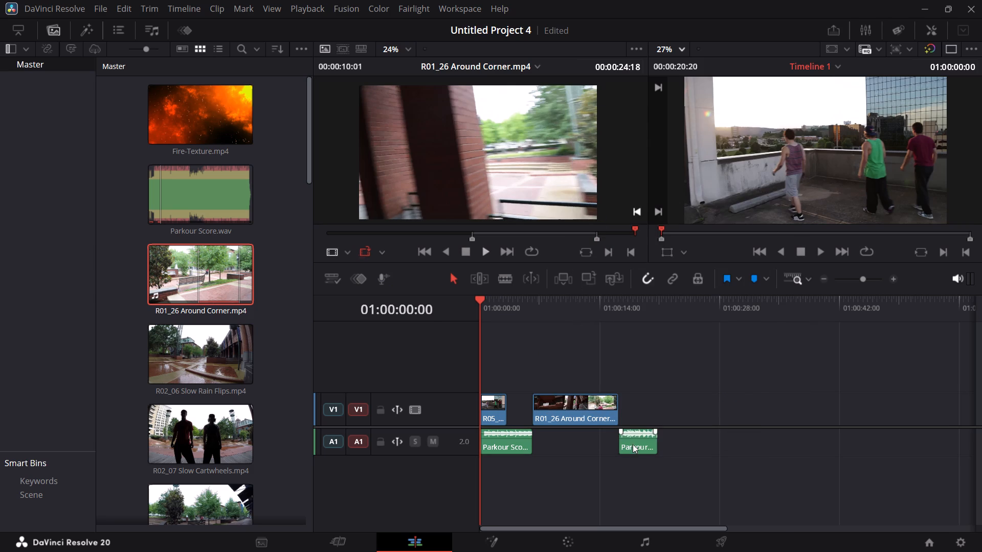
# Close the gaps by moving the second Parkour Score.wav piece and the R01_26 Around Corner video against the clips preceding them.
pyautogui.moveTo(633, 444); pyautogui.dragTo(544, 448)
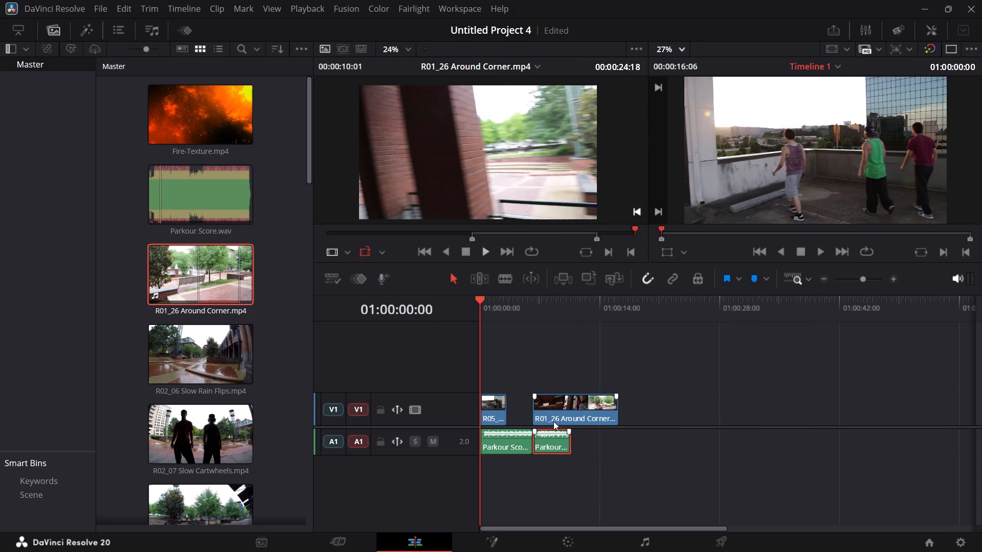
pyautogui.moveTo(562, 412); pyautogui.dragTo(535, 414)
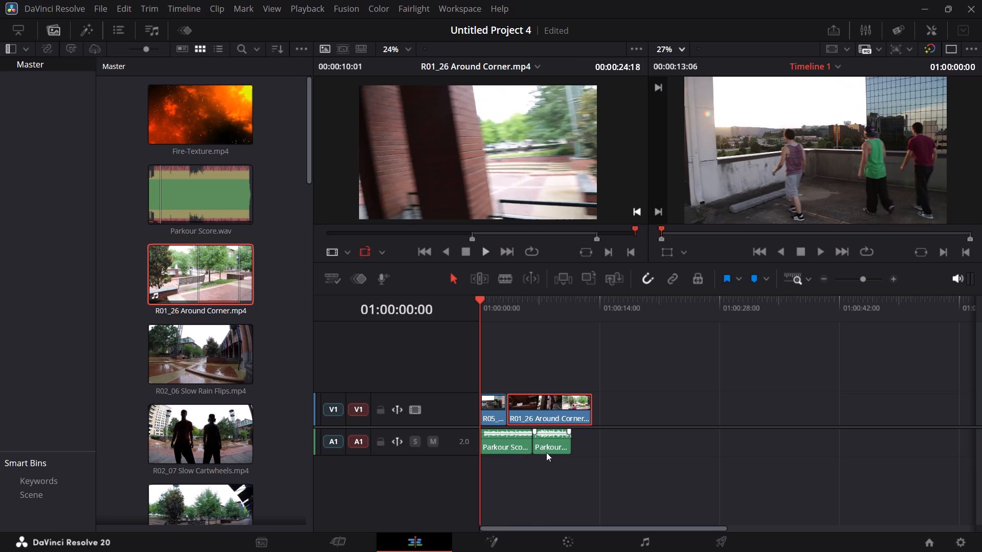
# Remove the second Parkour Score.wav piece from track A1, keeping the first piece.
pyautogui.click(543, 444)
pyautogui.rightClick(540, 444)
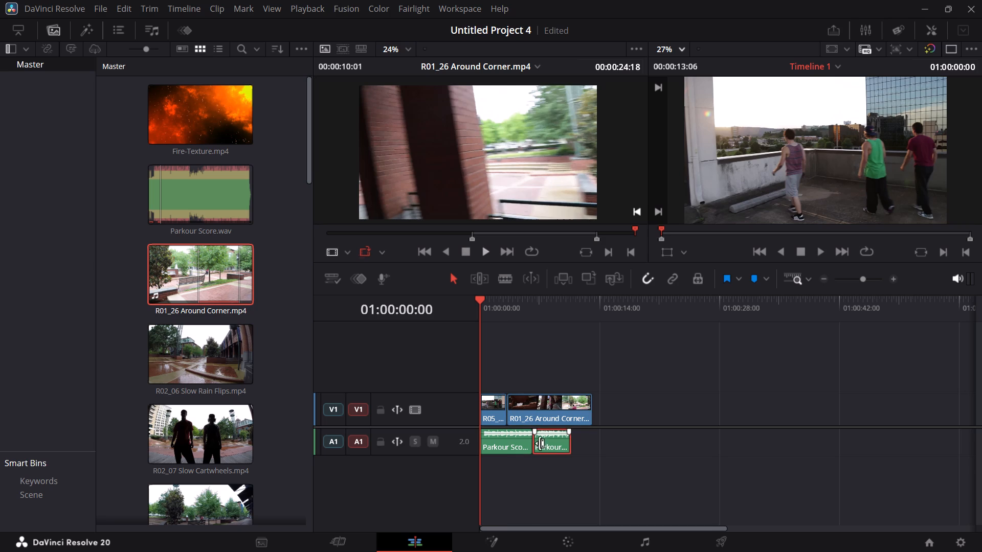
pyautogui.click(548, 437)
pyautogui.moveTo(548, 437); pyautogui.dragTo(582, 445)
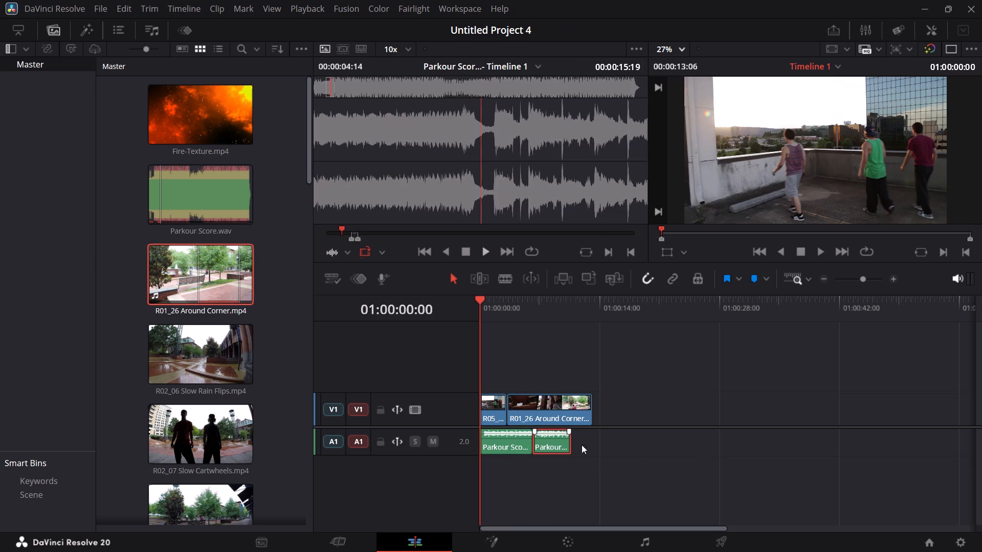
pyautogui.moveTo(582, 445); pyautogui.dragTo(605, 446)
pyautogui.doubleClick(536, 441)
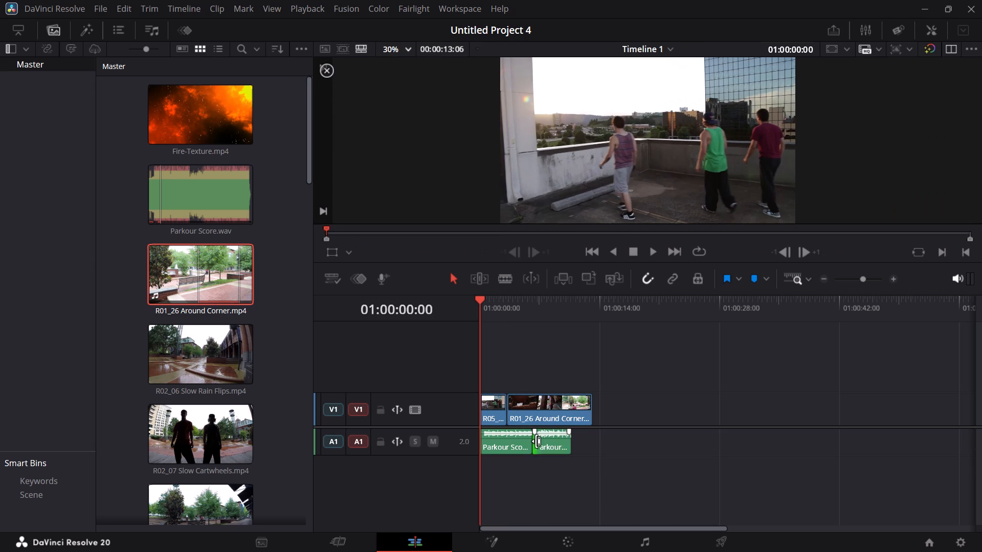
pyautogui.rightClick(536, 441)
pyautogui.click(513, 448)
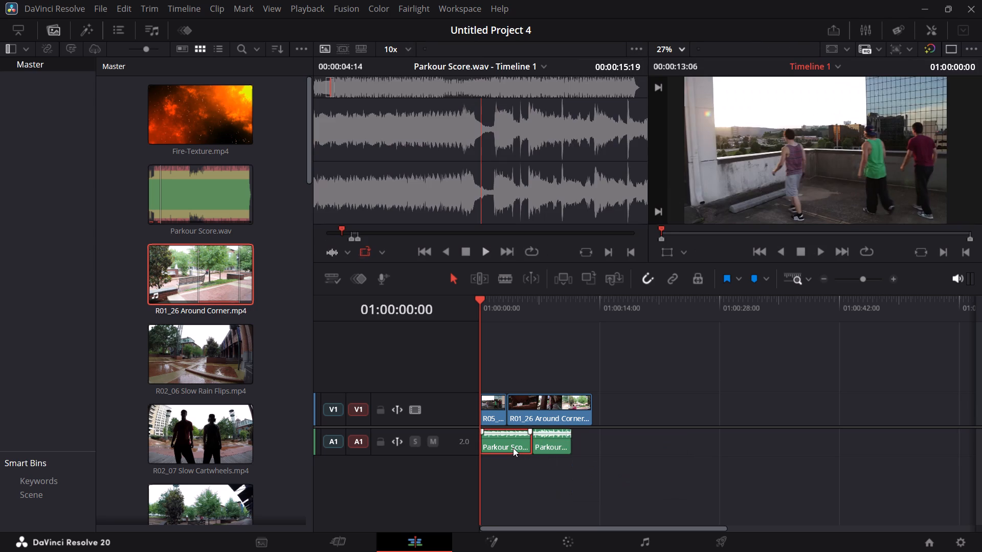
pyautogui.rightClick(513, 448)
pyautogui.click(513, 448)
pyautogui.click(557, 448)
pyautogui.rightClick(559, 448)
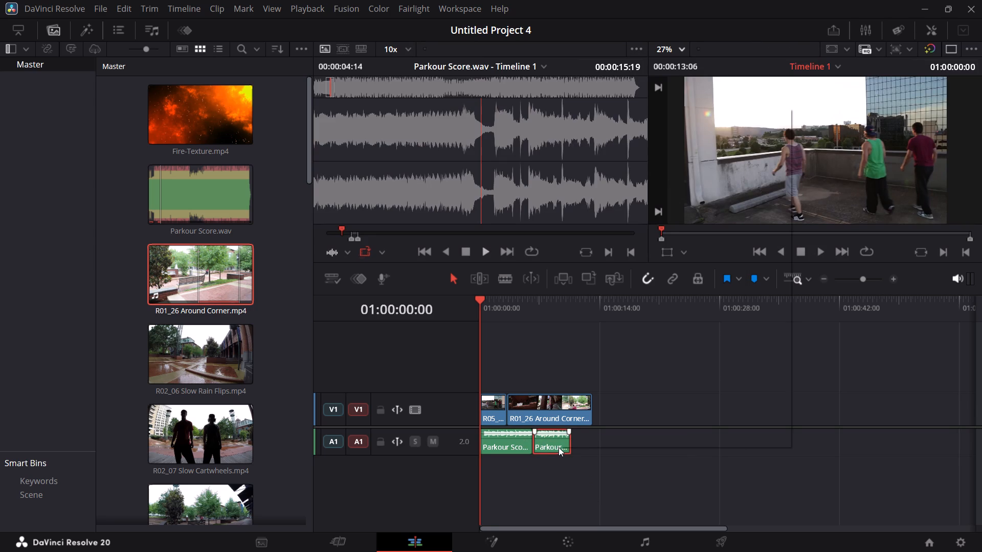
pyautogui.click(614, 213)
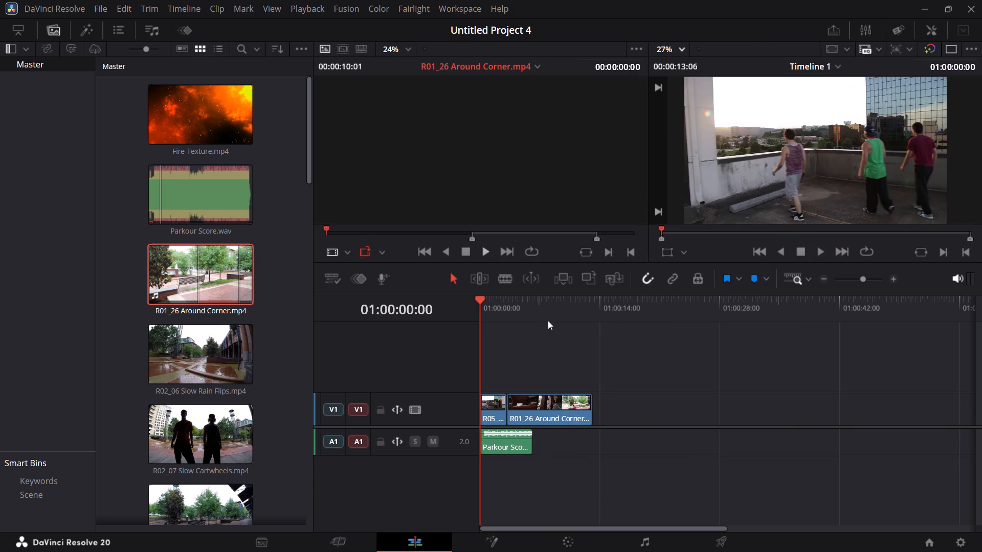
# Extend the end of the remaining Parkour Score.wav clip on A1 to match the end of the R01_26 Around Corner video.
pyautogui.moveTo(531, 443); pyautogui.dragTo(588, 445)
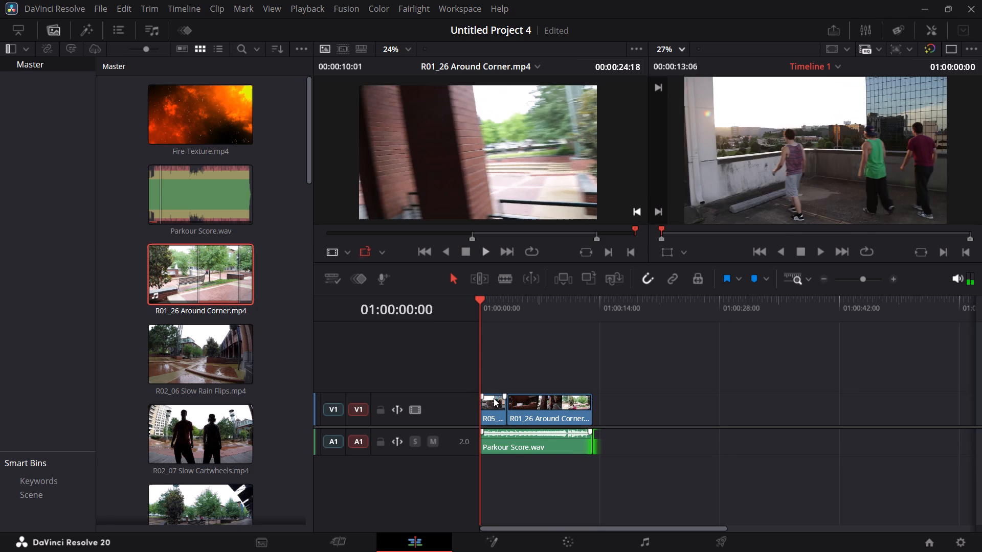
# Play through the edit and extend the end of the R05_79 clip about one second over the start of R01_26 Around Corner.
pyautogui.click(494, 398)
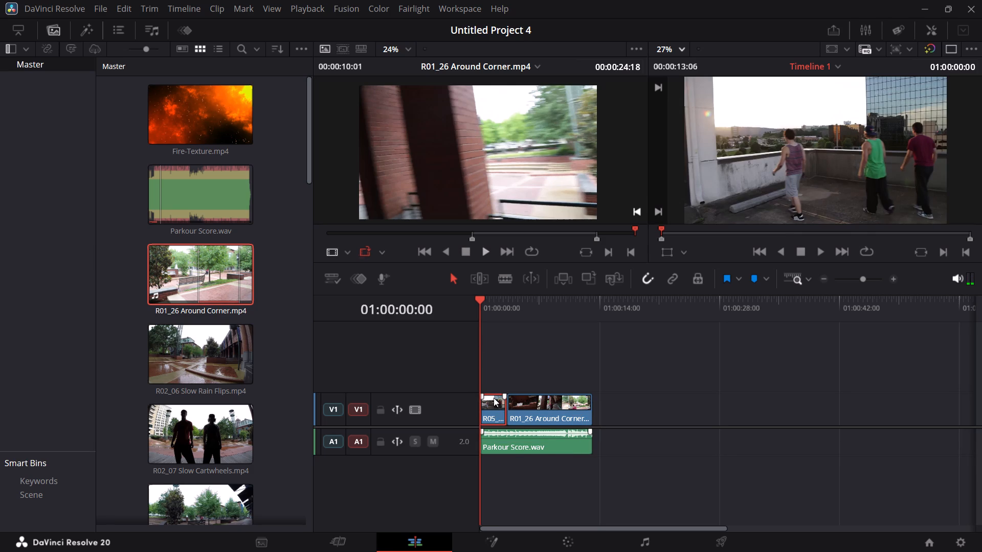
pyautogui.click(819, 255)
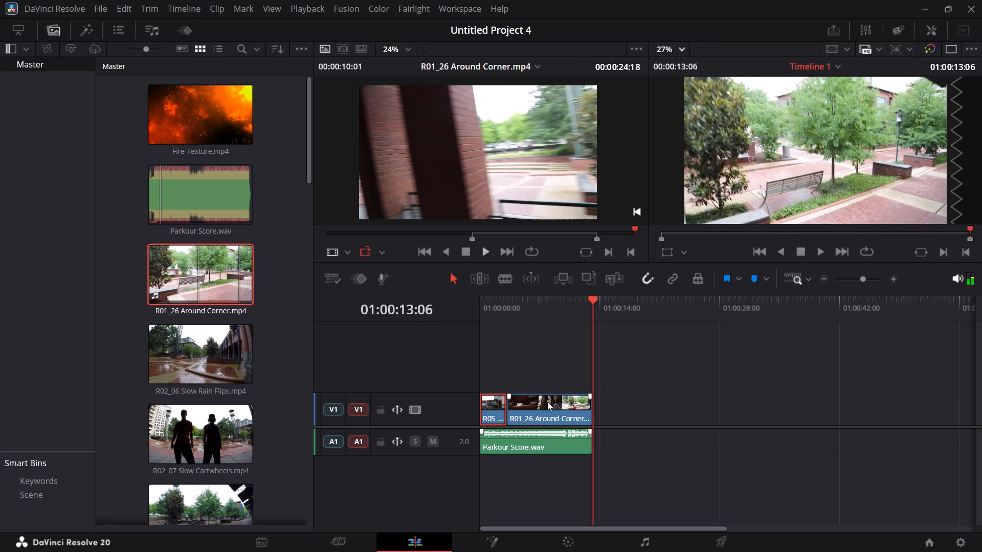
pyautogui.moveTo(505, 408); pyautogui.dragTo(516, 412)
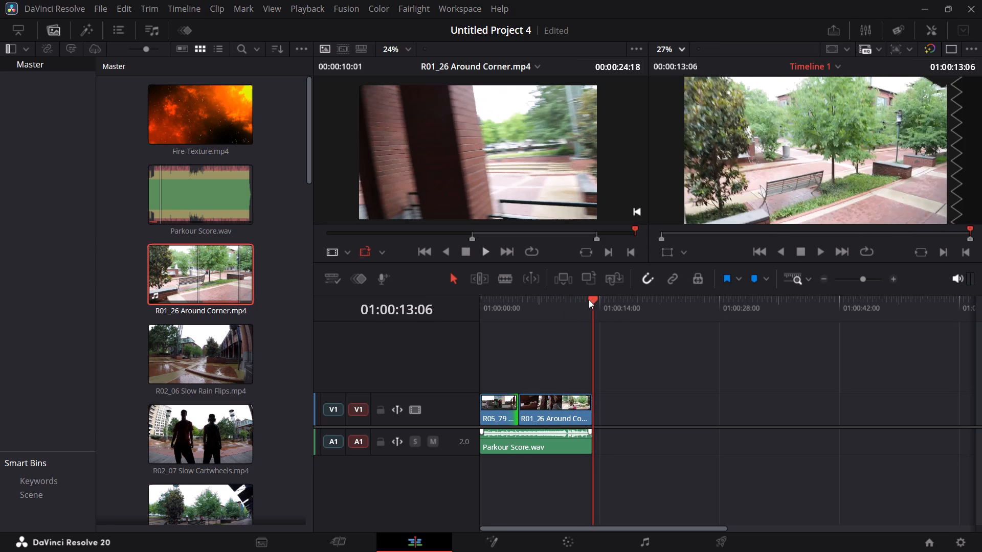
# Replay the edit, move R01_26 Around Corner about two seconds later on V1, and extend its start back to the R05_79 clip.
pyautogui.moveTo(591, 298); pyautogui.dragTo(481, 327)
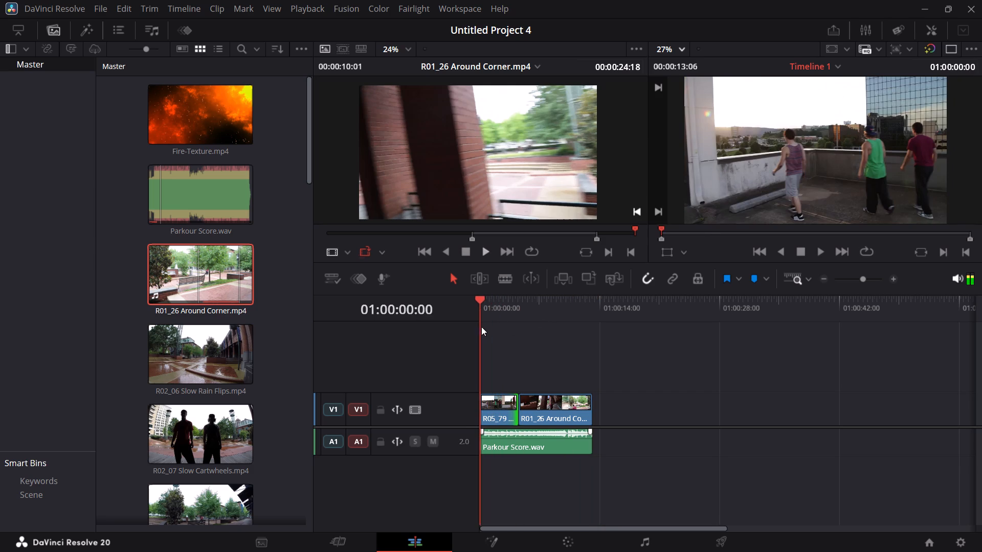
pyautogui.click(816, 250)
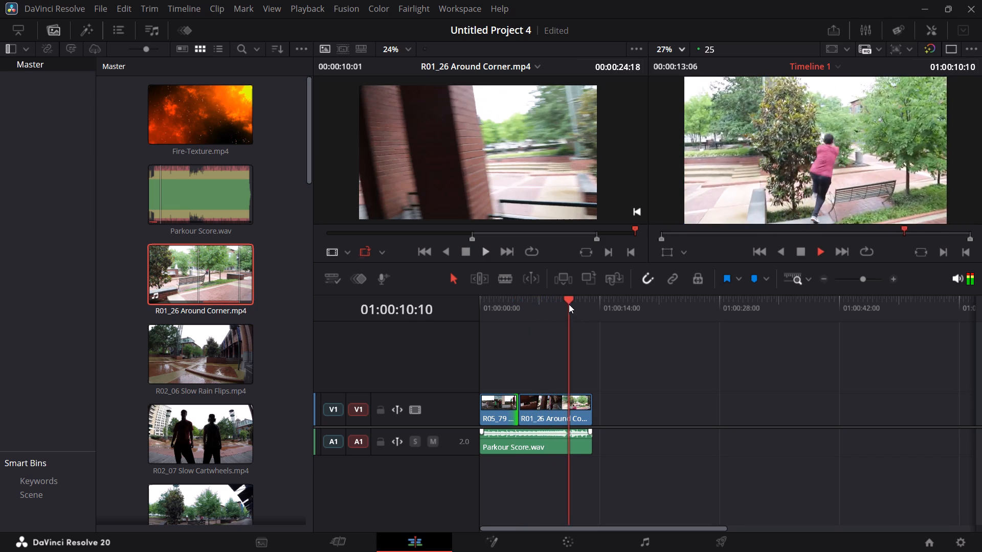
pyautogui.moveTo(568, 299); pyautogui.dragTo(510, 314)
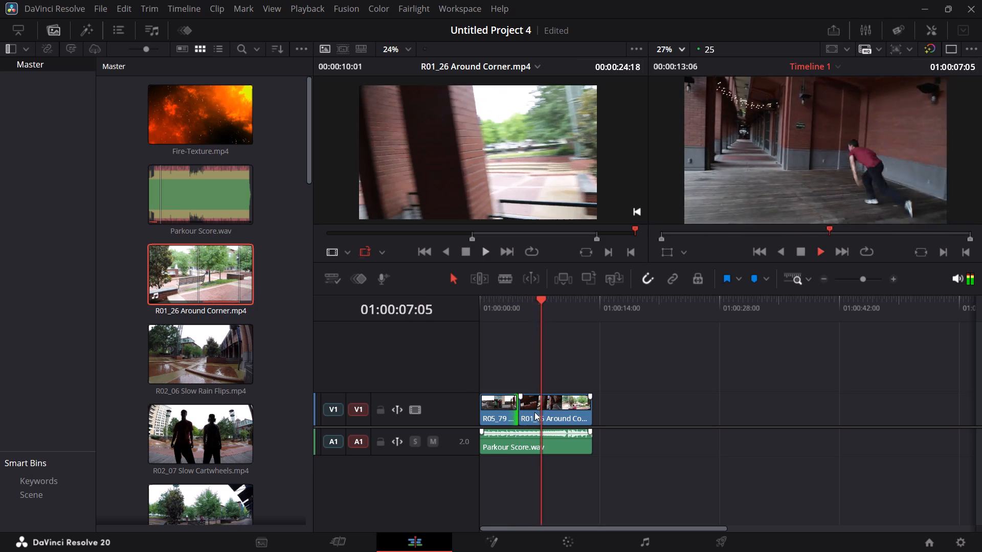
pyautogui.click(798, 250)
pyautogui.moveTo(574, 405); pyautogui.dragTo(591, 408)
pyautogui.moveTo(537, 411); pyautogui.dragTo(536, 411)
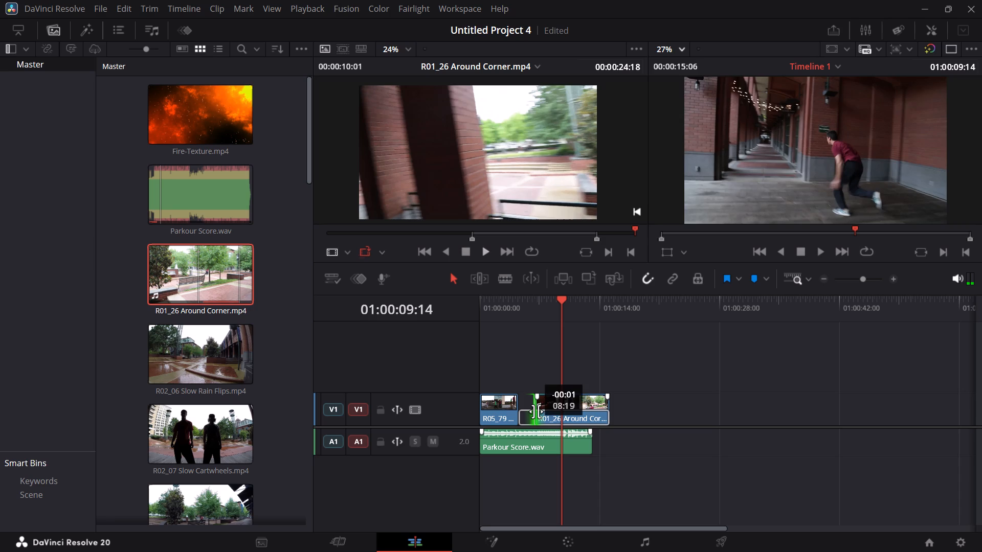
# Extend the start of R01_26 Around Corner on V1 back to the end of the R05_79 clip and play the edit from that cut.
pyautogui.moveTo(536, 411); pyautogui.dragTo(519, 413)
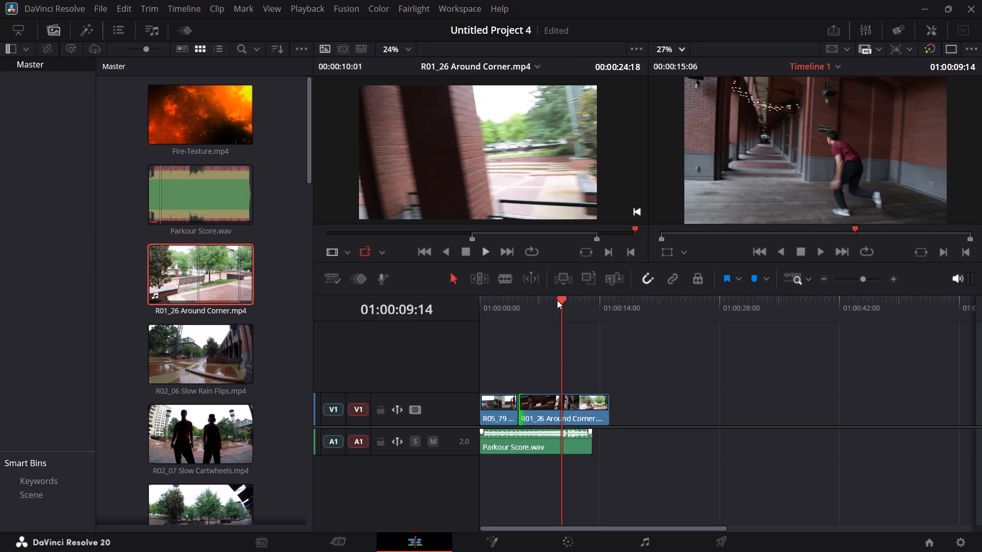
pyautogui.moveTo(563, 299); pyautogui.dragTo(518, 313)
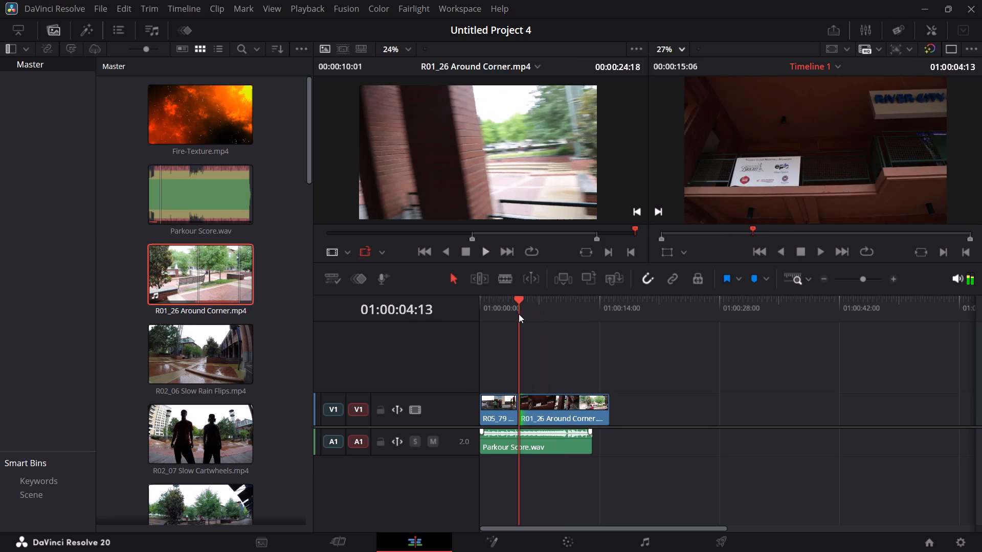
pyautogui.click(812, 252)
pyautogui.click(823, 254)
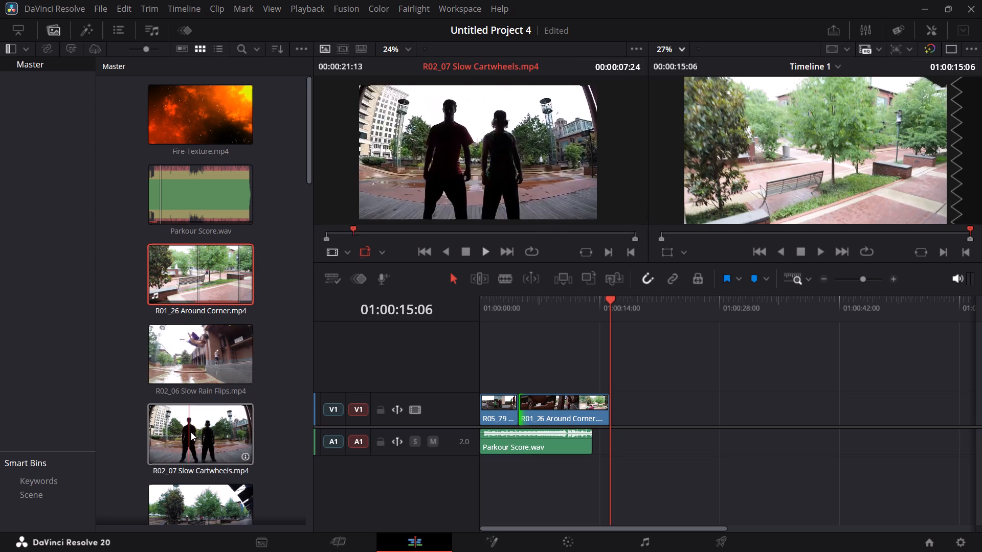
# Load R05_20 Roof Flip.mp4 in the source viewer and play it from the beginning.
pyautogui.scroll(-4, 191, 432)
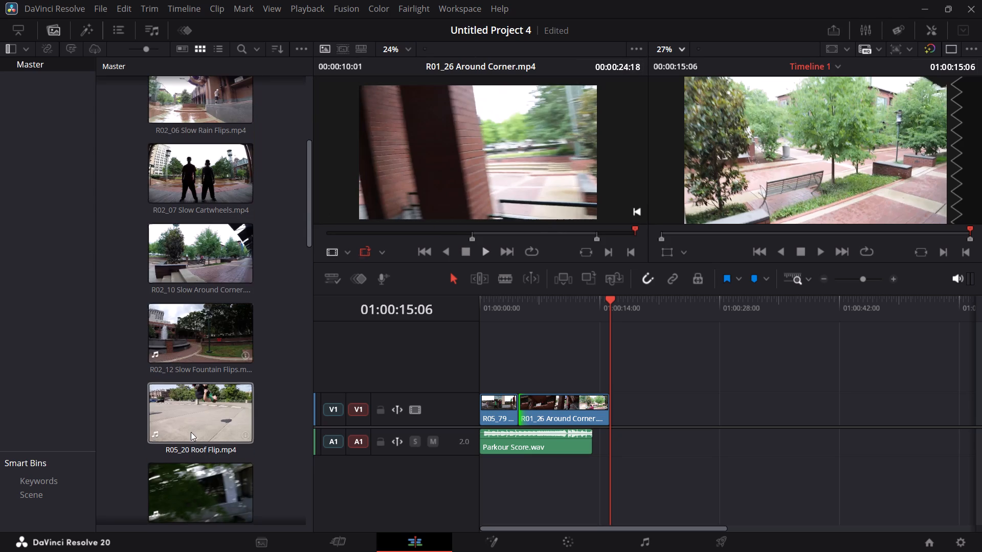
pyautogui.scroll(-1, 191, 432)
pyautogui.doubleClick(206, 356)
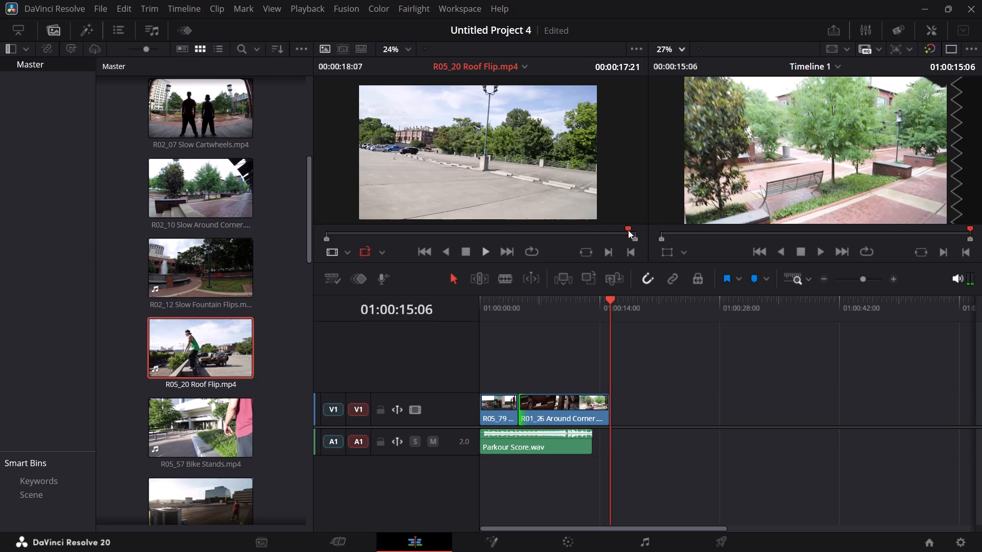
pyautogui.moveTo(628, 229); pyautogui.dragTo(318, 235)
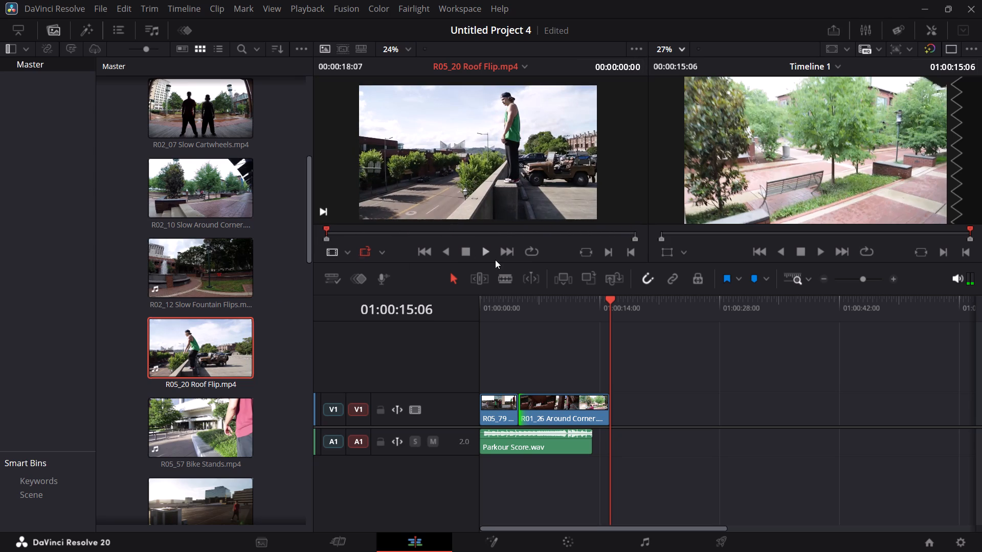
pyautogui.click(482, 251)
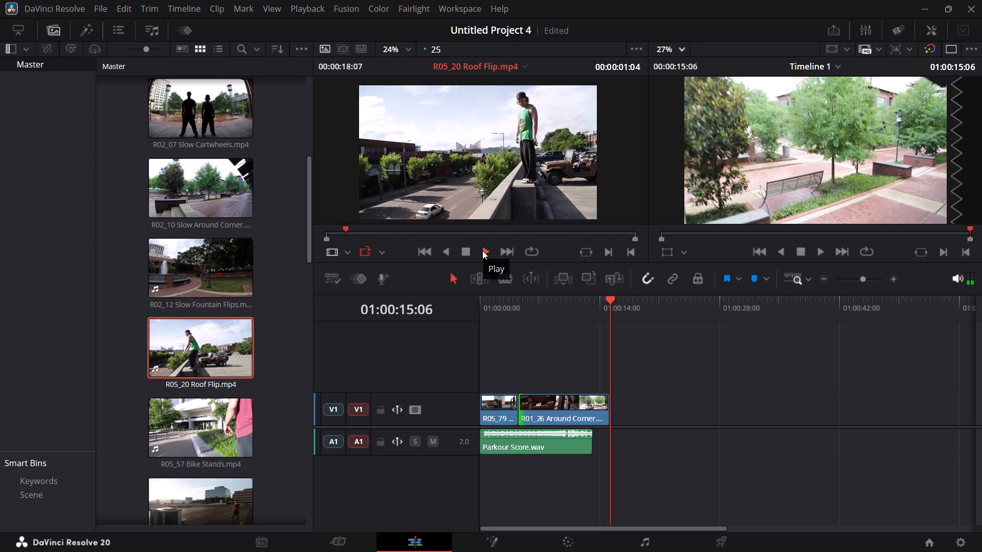
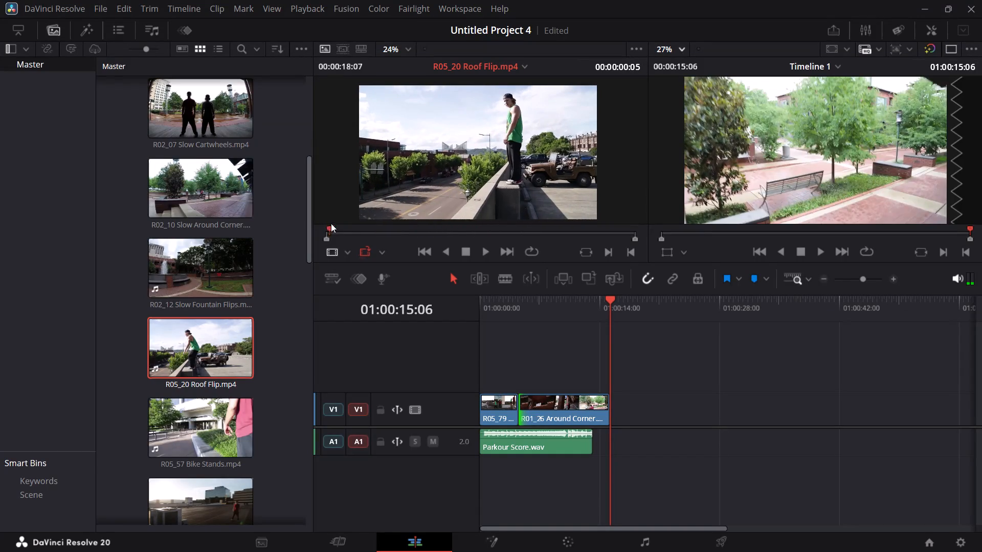
# Play R05_20 Roof Flip.mp4 in the source viewer.
pyautogui.click(488, 249)
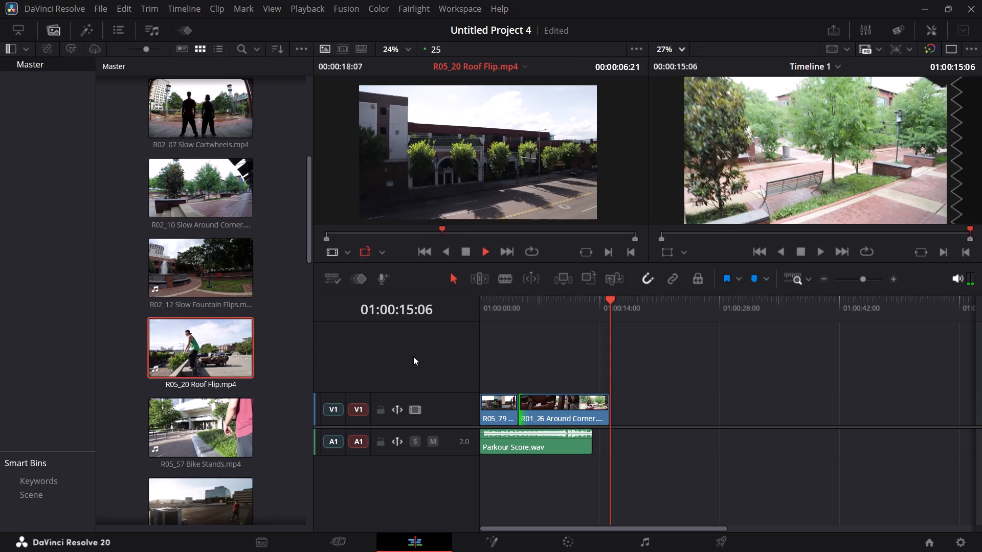
# Load R05_57 Bike Stands.mp4 in the source viewer and play it from the beginning.
pyautogui.click(173, 172)
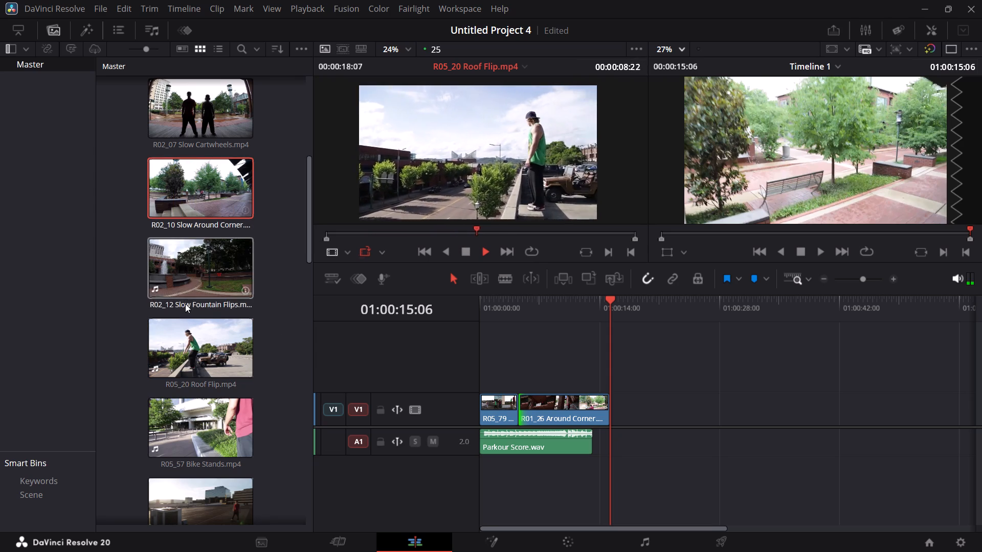
pyautogui.scroll(-1, 202, 351)
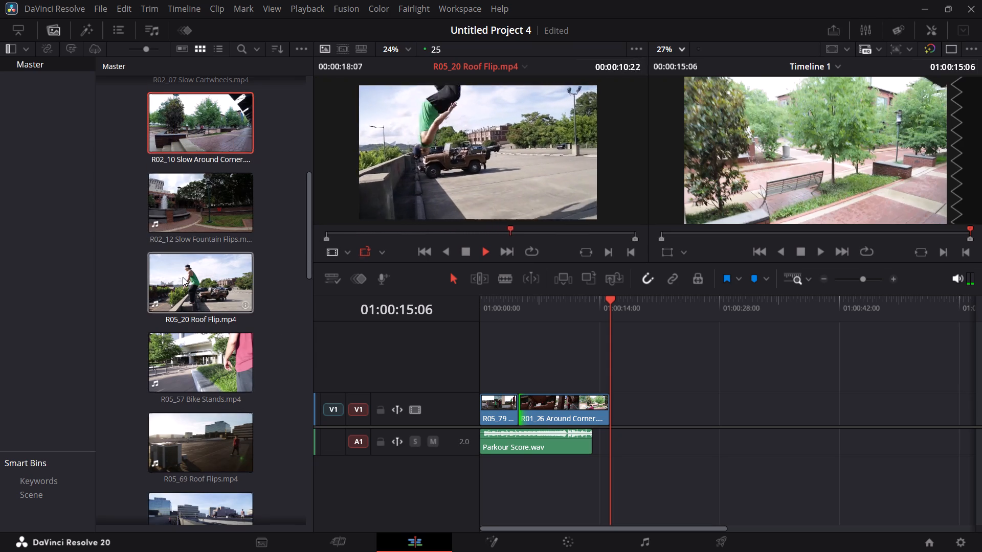
pyautogui.doubleClick(188, 360)
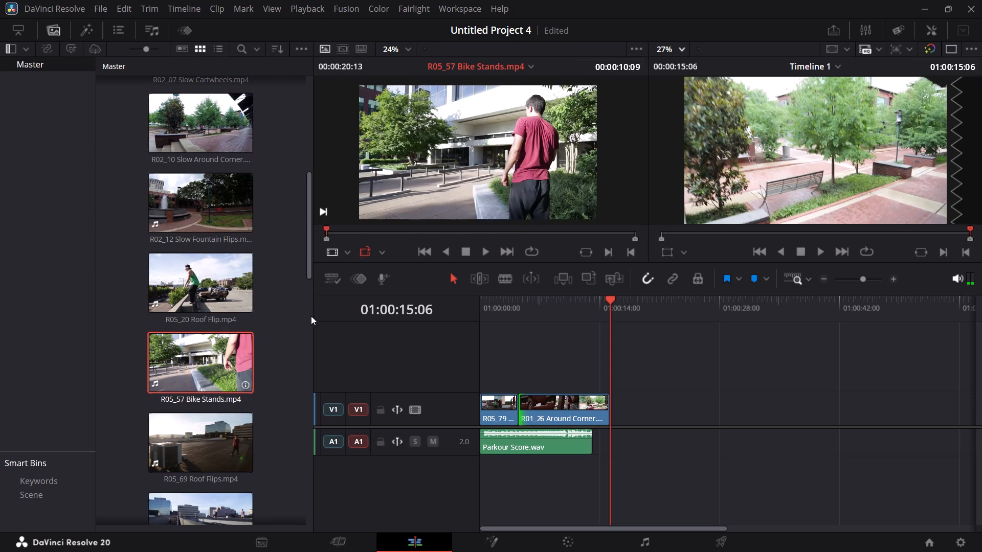
pyautogui.moveTo(588, 232); pyautogui.dragTo(342, 235)
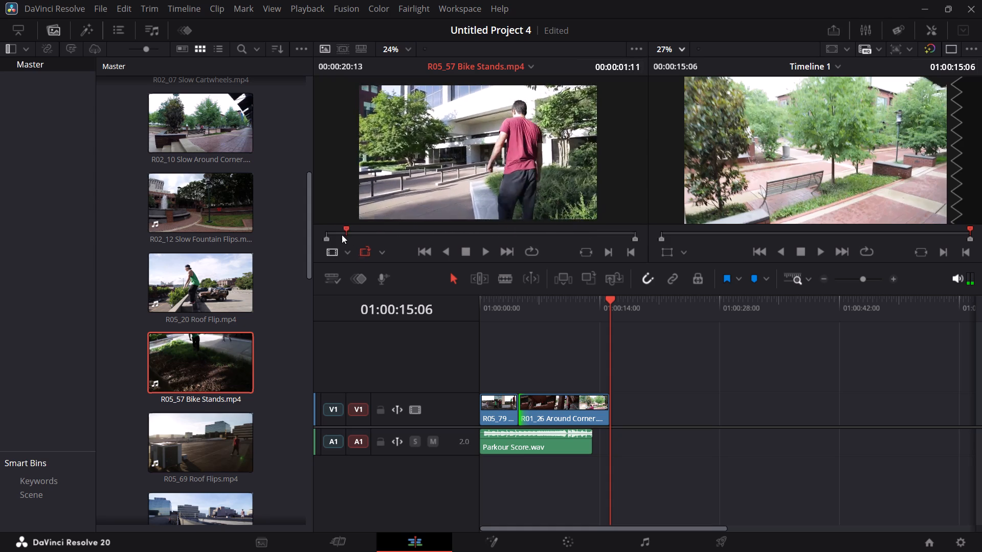
pyautogui.moveTo(342, 235); pyautogui.dragTo(322, 233)
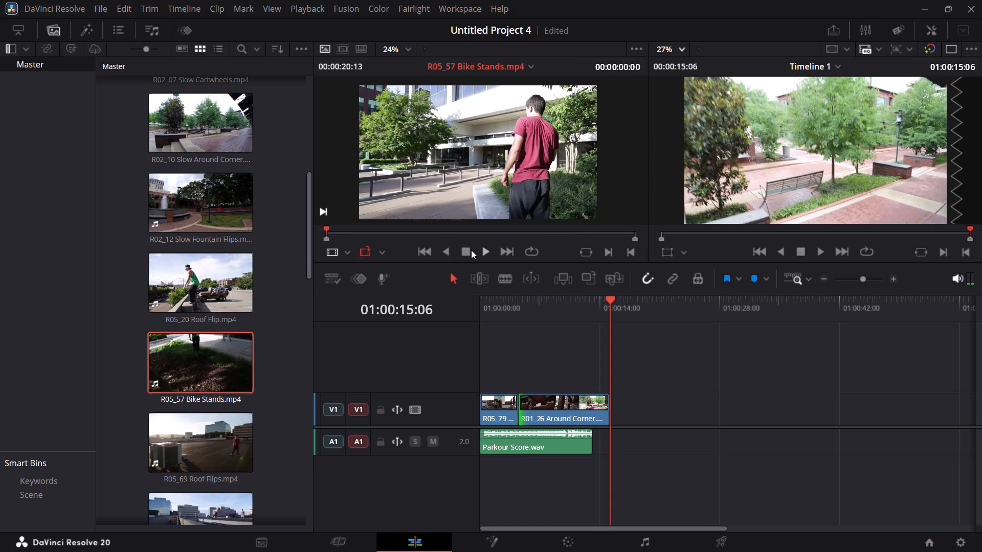
pyautogui.click(484, 251)
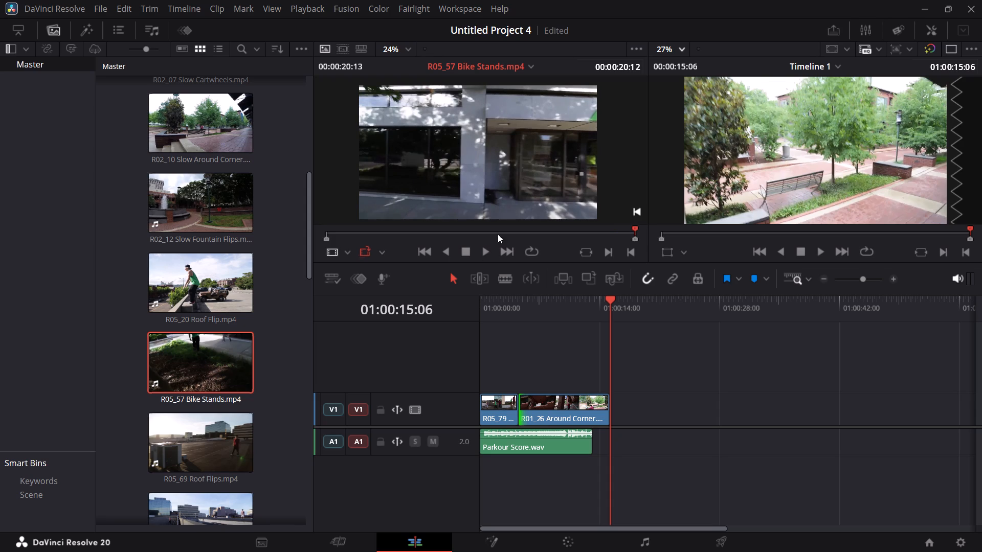
# Move R01_26 Around Corner about 15 seconds later on V1, leaving a gap after the R05_79 clip.
pyautogui.moveTo(557, 406); pyautogui.dragTo(555, 406)
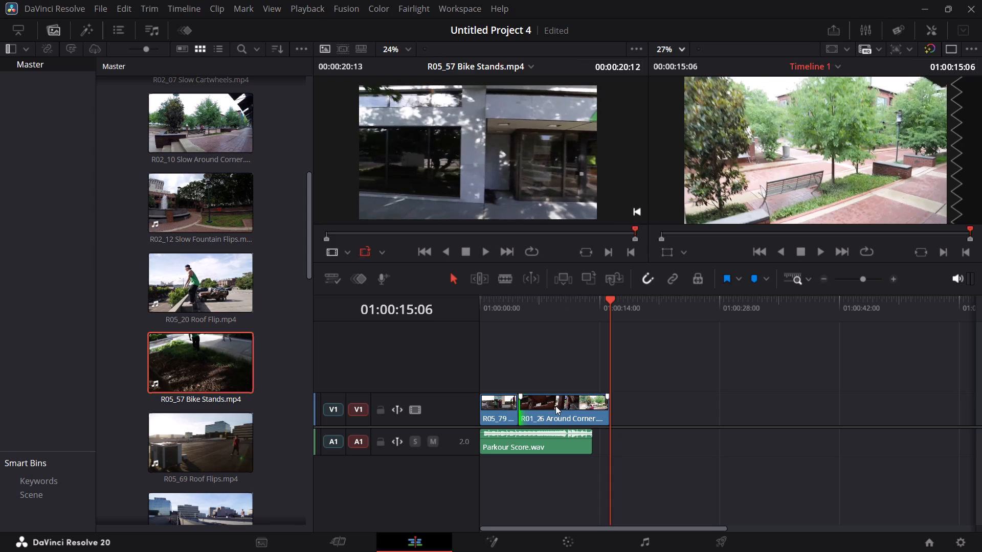
pyautogui.moveTo(555, 406); pyautogui.dragTo(683, 421)
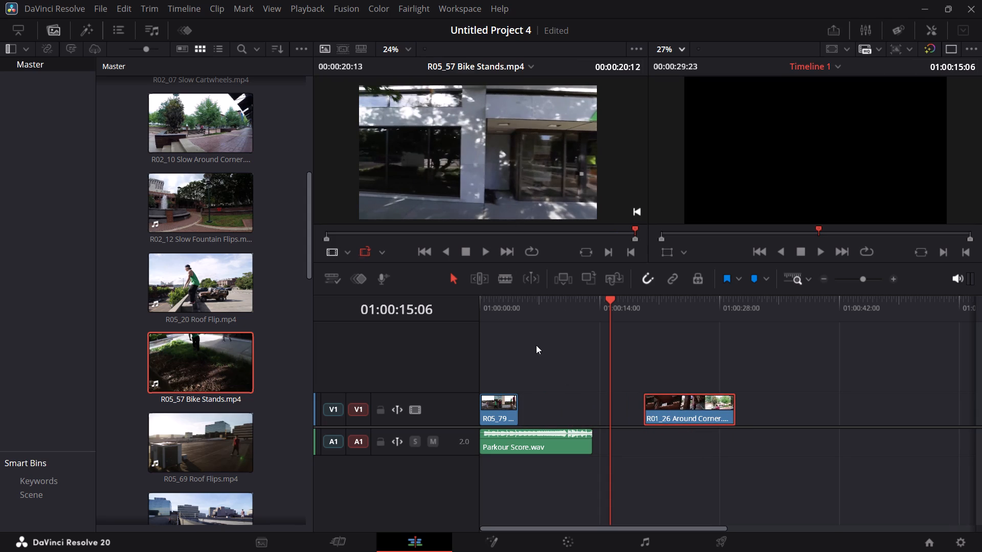
# Replay R05_57 Bike Stands.mp4 from the beginning and mark an in point at about 7.7 seconds and an out point at about 19.3 seconds.
pyautogui.click(499, 164)
pyautogui.moveTo(632, 228); pyautogui.dragTo(632, 227)
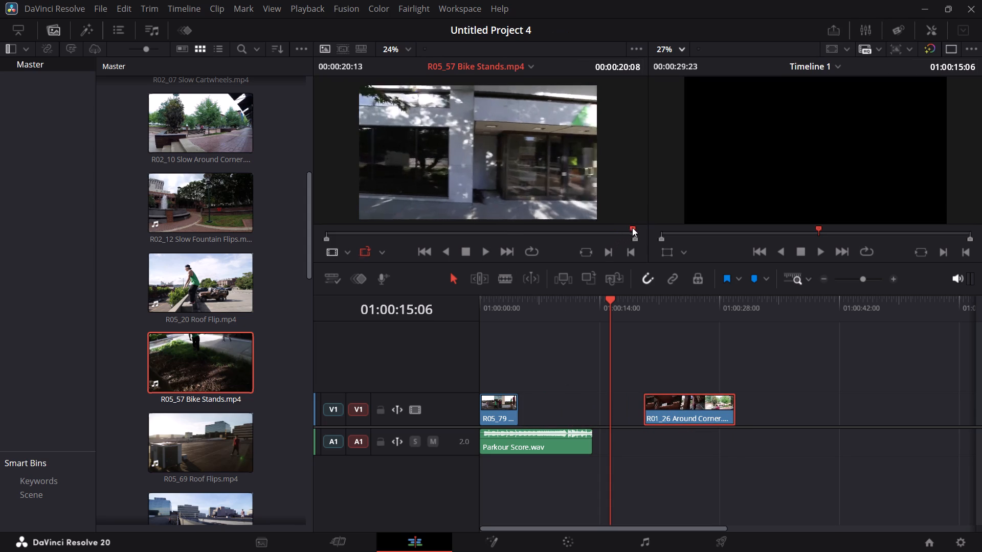
pyautogui.moveTo(632, 227); pyautogui.dragTo(295, 227)
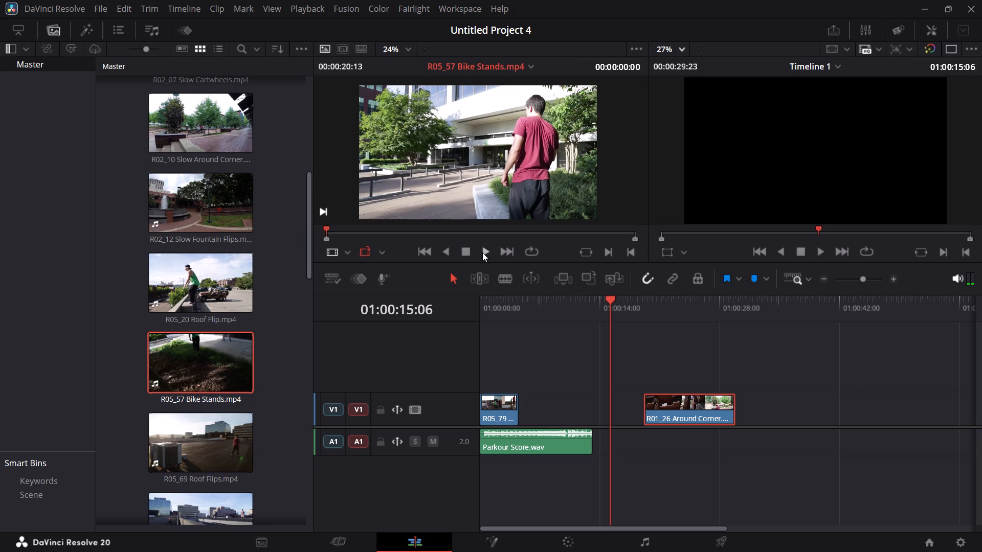
pyautogui.click(482, 252)
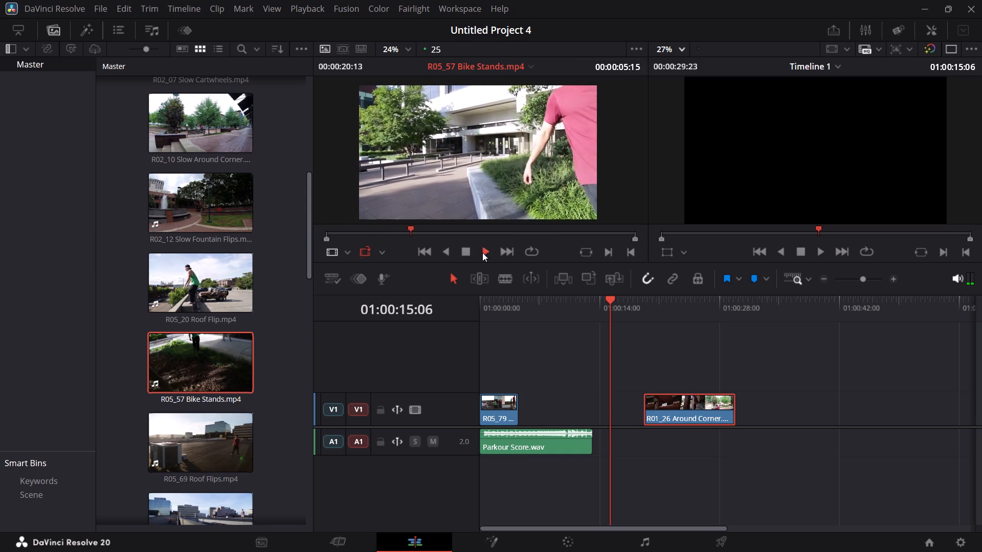
pyautogui.press('i')
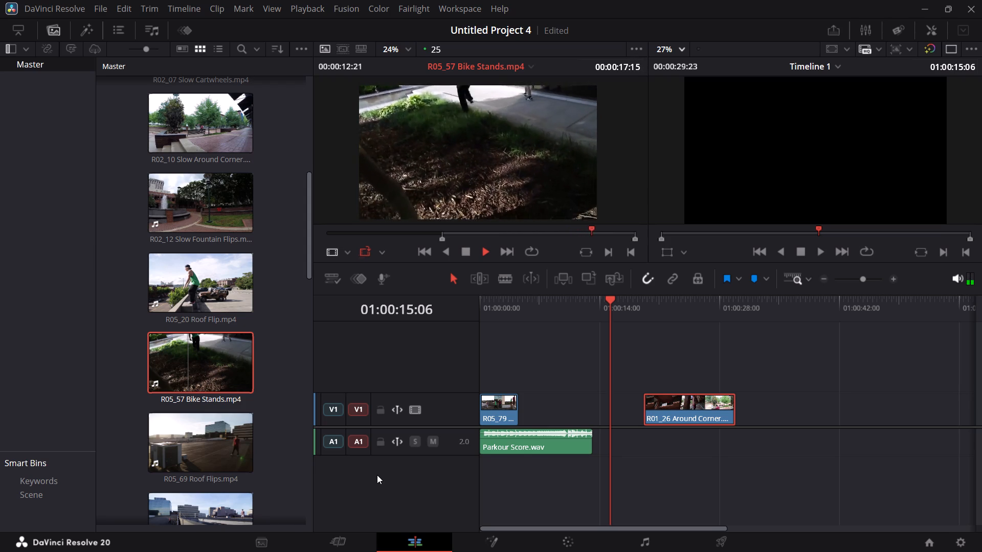
pyautogui.press('o')
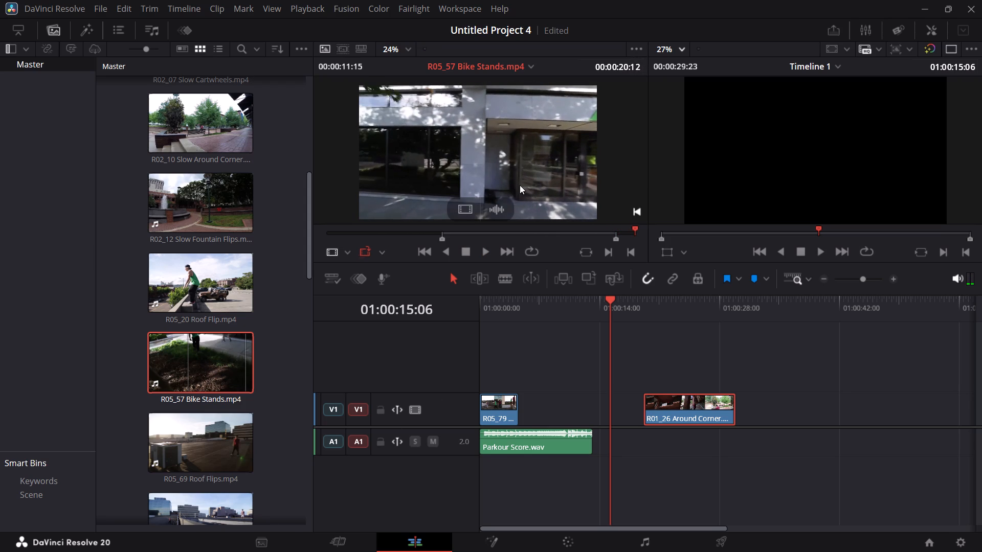
# Place the marked R05_57 Bike Stands video on V1 directly after the R05_79 clip.
pyautogui.moveTo(498, 155); pyautogui.dragTo(554, 411)
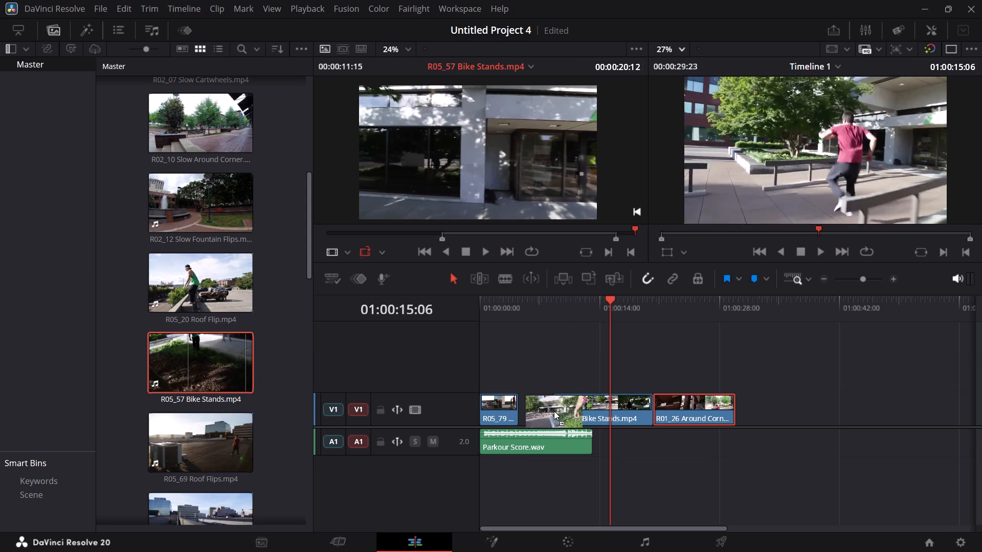
pyautogui.moveTo(554, 411); pyautogui.dragTo(550, 411)
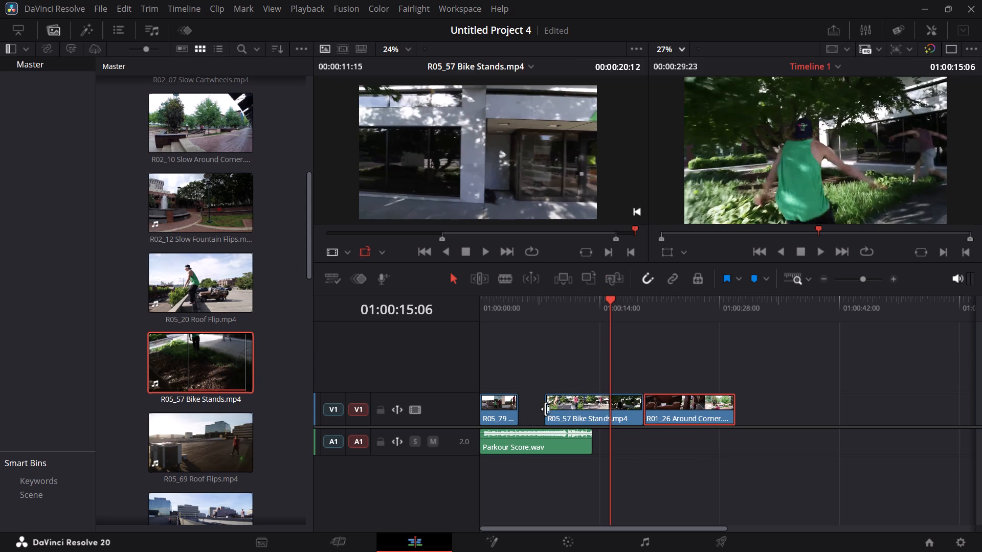
pyautogui.moveTo(575, 410); pyautogui.dragTo(551, 413)
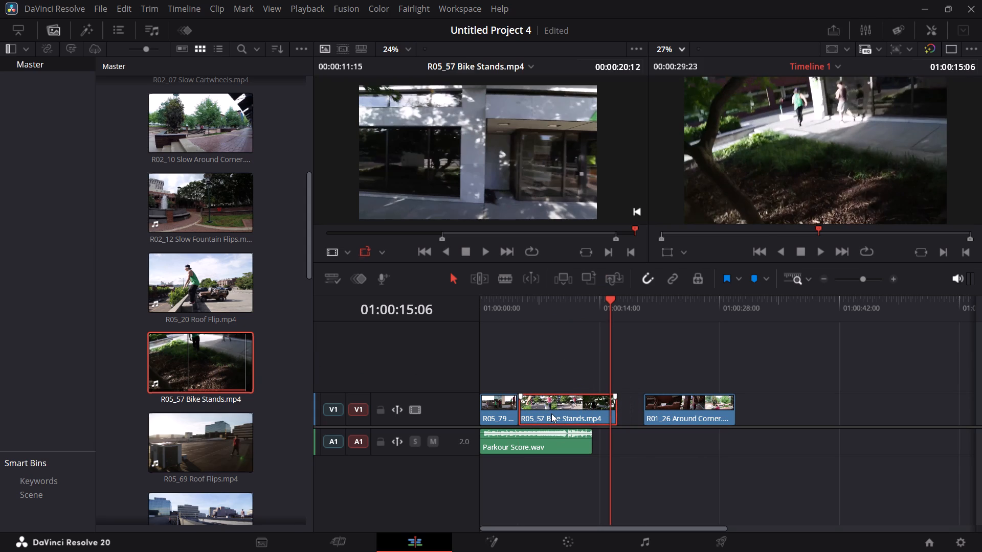
# Play the edit from the beginning and move R01_26 Around Corner about 4.5 seconds earlier on V1, over the end of R05_57 Bike Stands.
pyautogui.moveTo(610, 301); pyautogui.dragTo(584, 304)
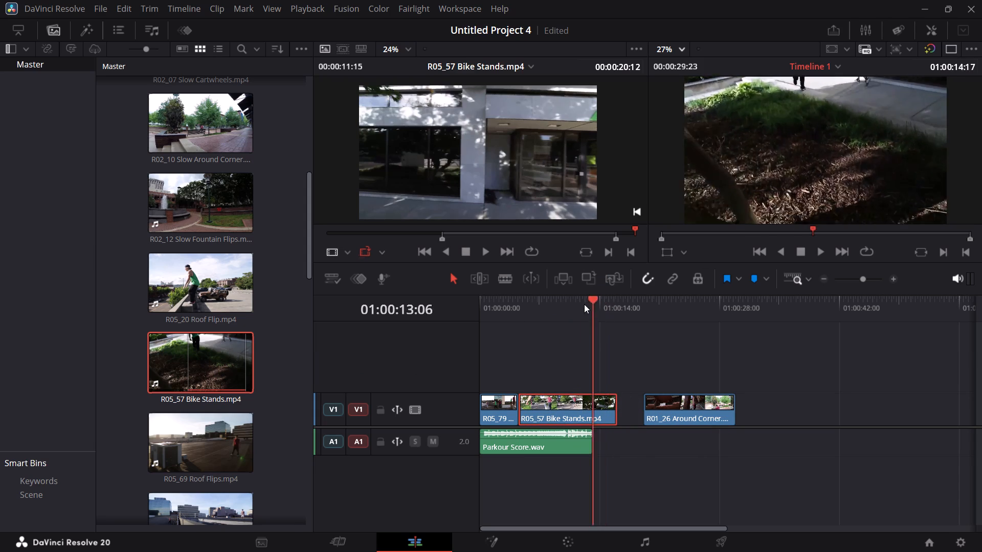
pyautogui.moveTo(584, 304); pyautogui.dragTo(482, 332)
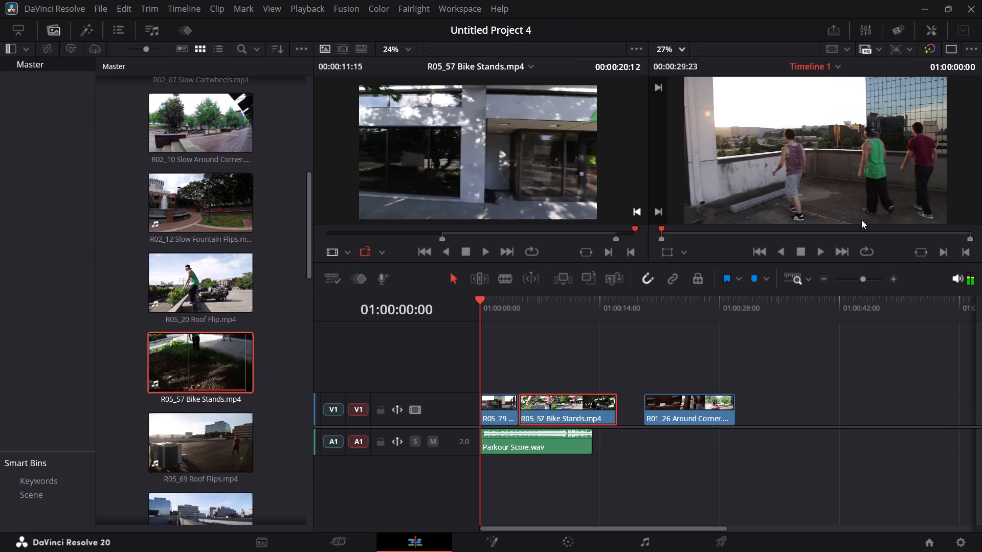
pyautogui.click(822, 251)
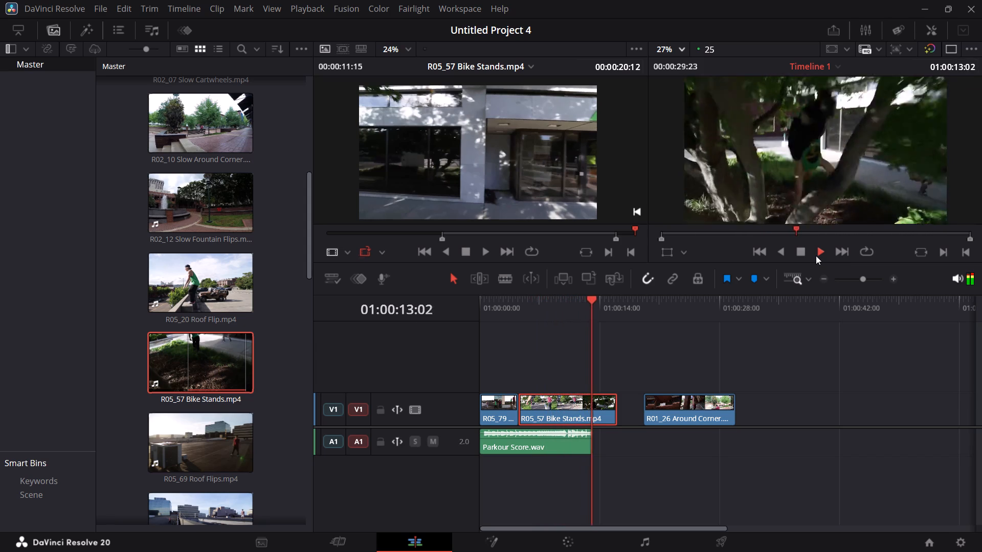
pyautogui.moveTo(703, 413); pyautogui.dragTo(664, 416)
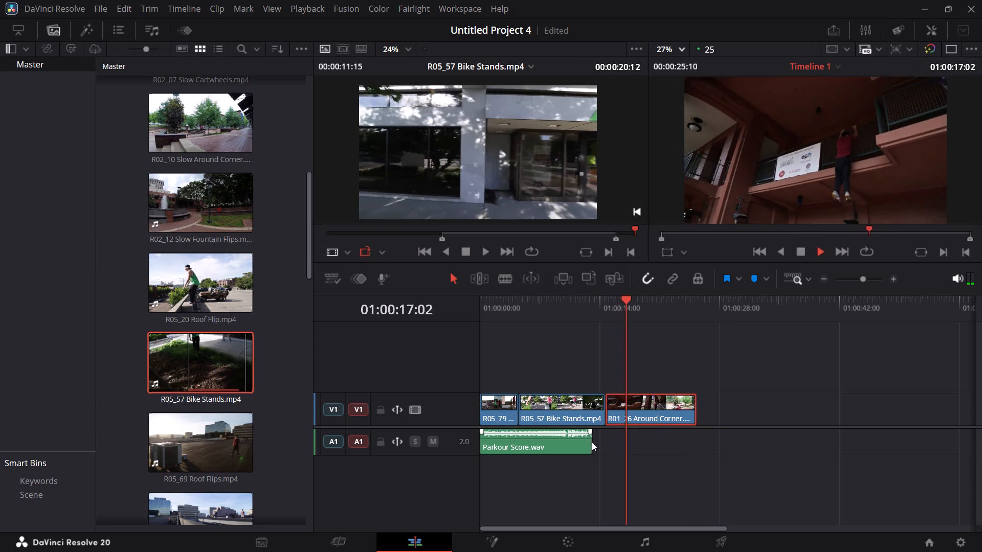
# Extend the end of Parkour Score.wav on A1 to match the end of R01_26 Around Corner.
pyautogui.moveTo(593, 442); pyautogui.dragTo(697, 445)
# Replay the edit and roll the cut between R05_57 Bike Stands and R01_26 Around Corner about one second later.
pyautogui.moveTo(658, 301); pyautogui.dragTo(569, 321)
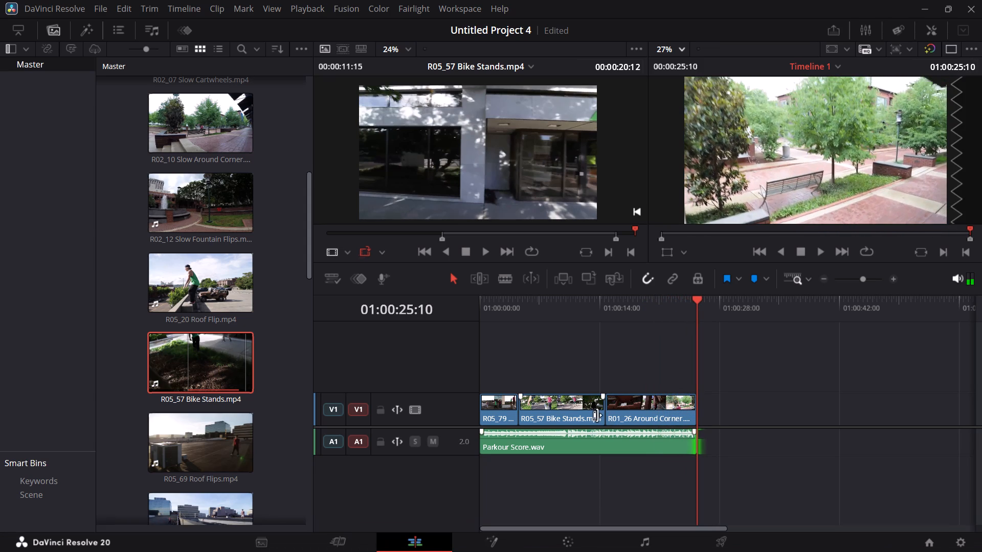
pyautogui.moveTo(604, 412); pyautogui.dragTo(615, 413)
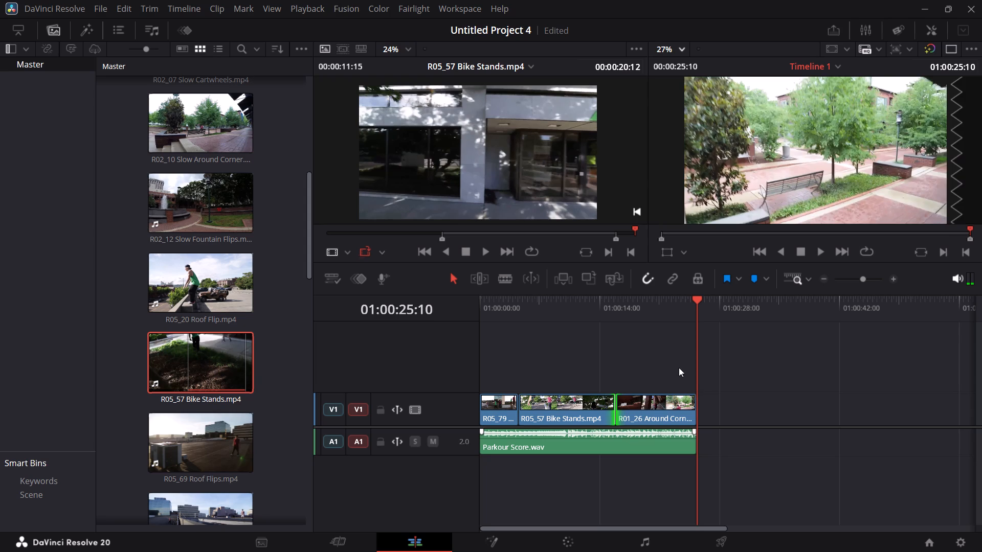
# Play the edit from about 01:00:13:09 across the cut from R05_57 Bike Stands to R01_26 Around Corner.
pyautogui.moveTo(699, 298); pyautogui.dragTo(595, 331)
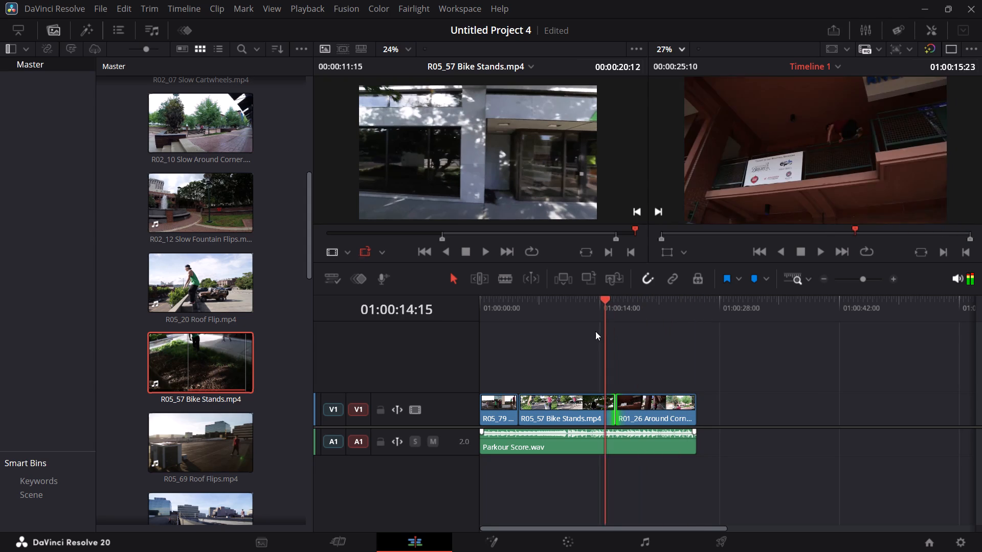
pyautogui.moveTo(595, 331); pyautogui.dragTo(594, 332)
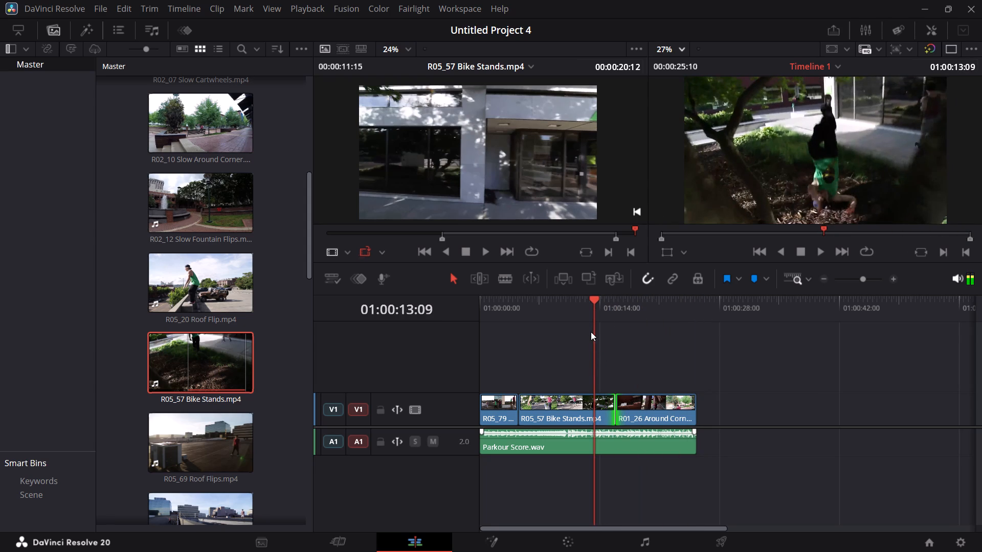
pyautogui.click(818, 260)
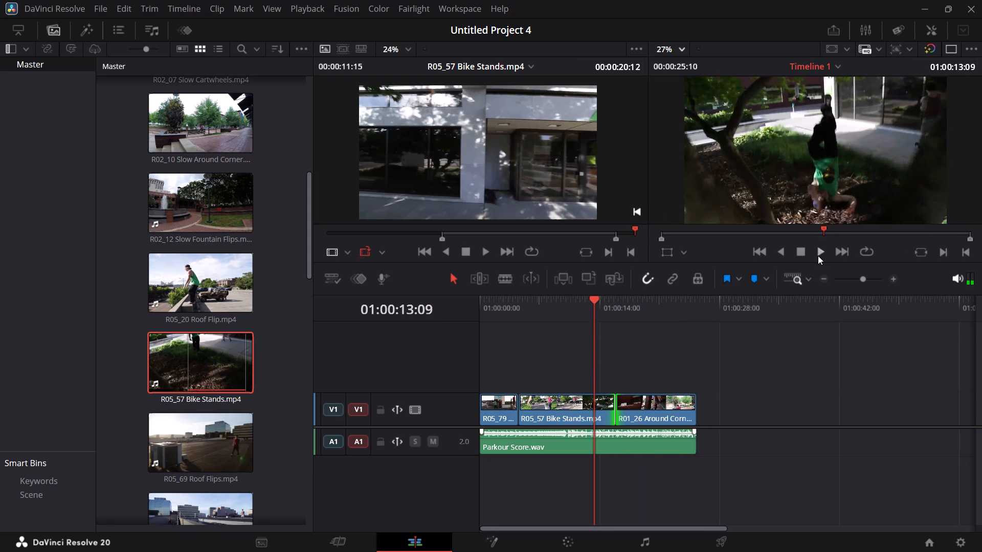
pyautogui.click(818, 255)
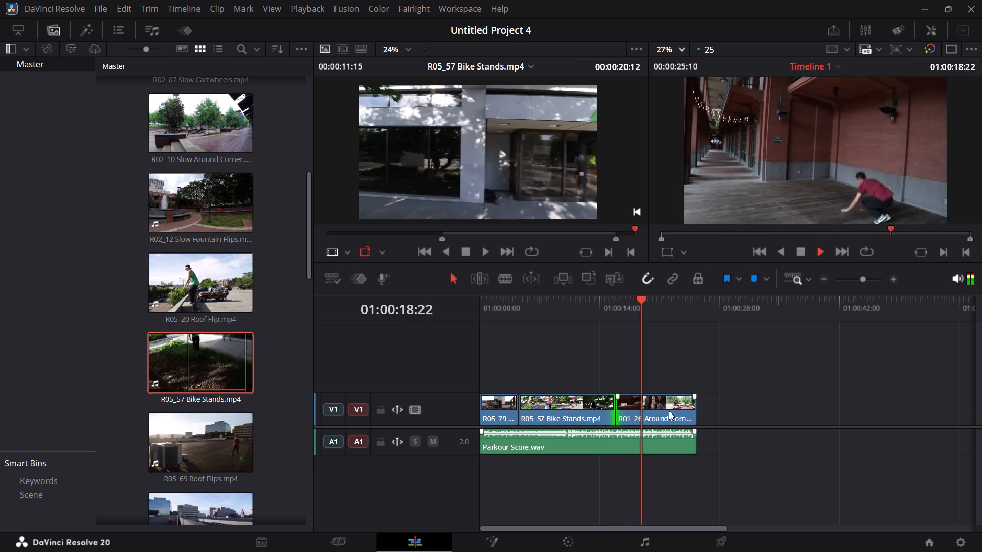
pyautogui.click(806, 250)
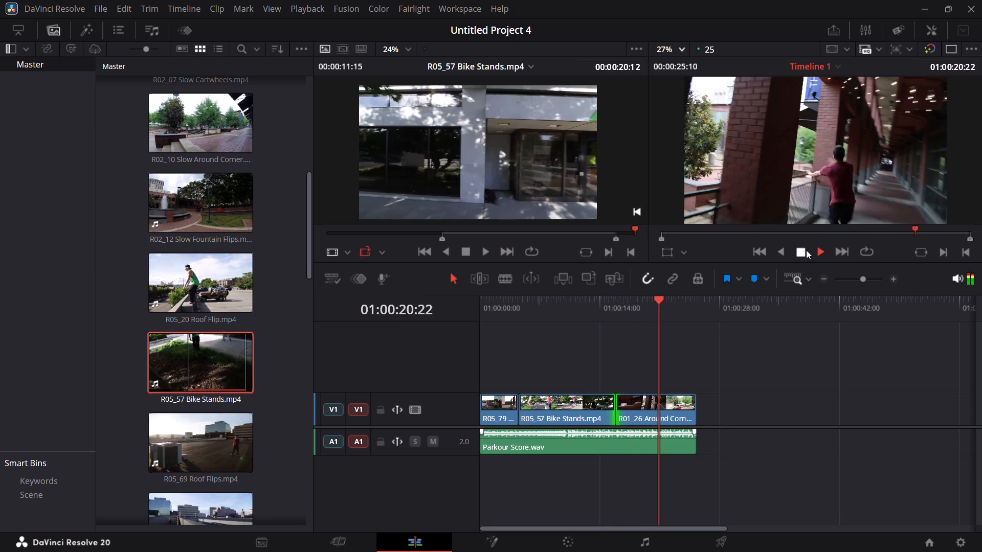
# Cut the R01_26 Around Corner clip out of V1.
pyautogui.rightClick(669, 409)
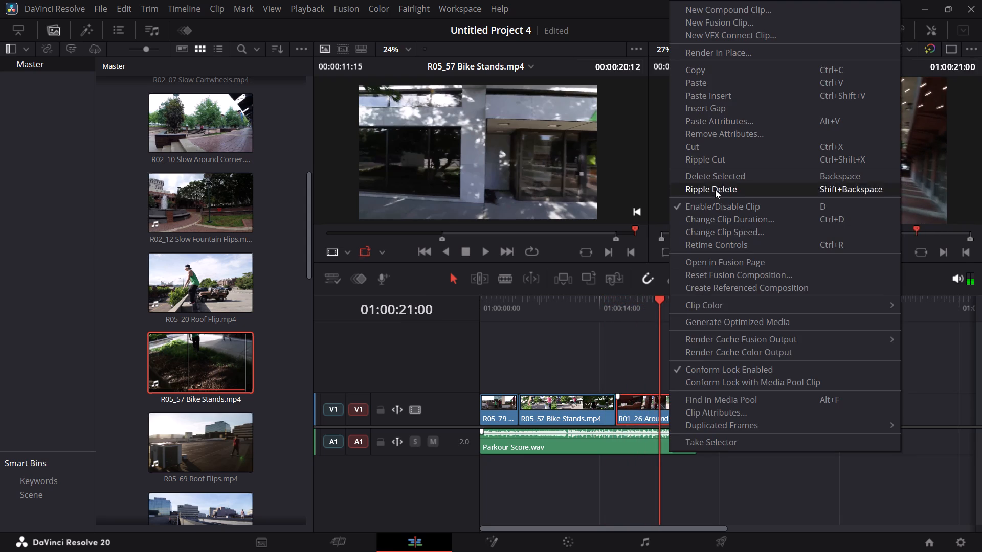
pyautogui.click(698, 147)
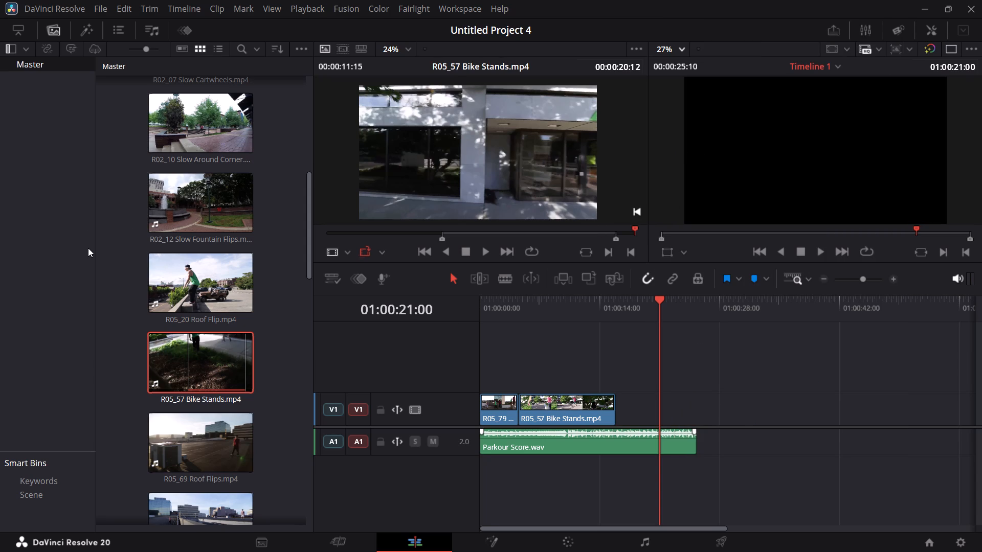
# Load R05_69 Roof Flips.mp4 in the source viewer and play it from the beginning.
pyautogui.doubleClick(210, 437)
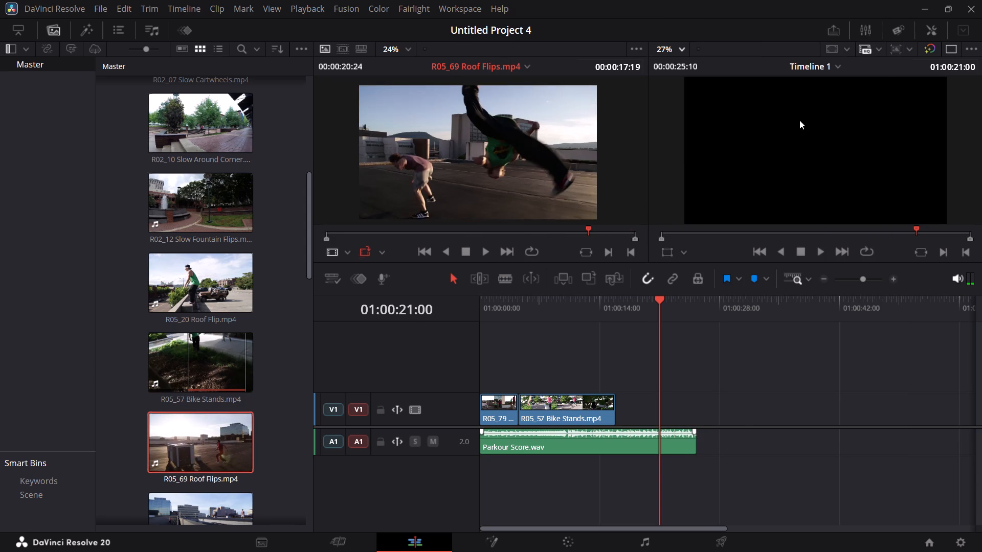
pyautogui.moveTo(586, 228); pyautogui.dragTo(547, 228)
pyautogui.moveTo(547, 228); pyautogui.dragTo(334, 229)
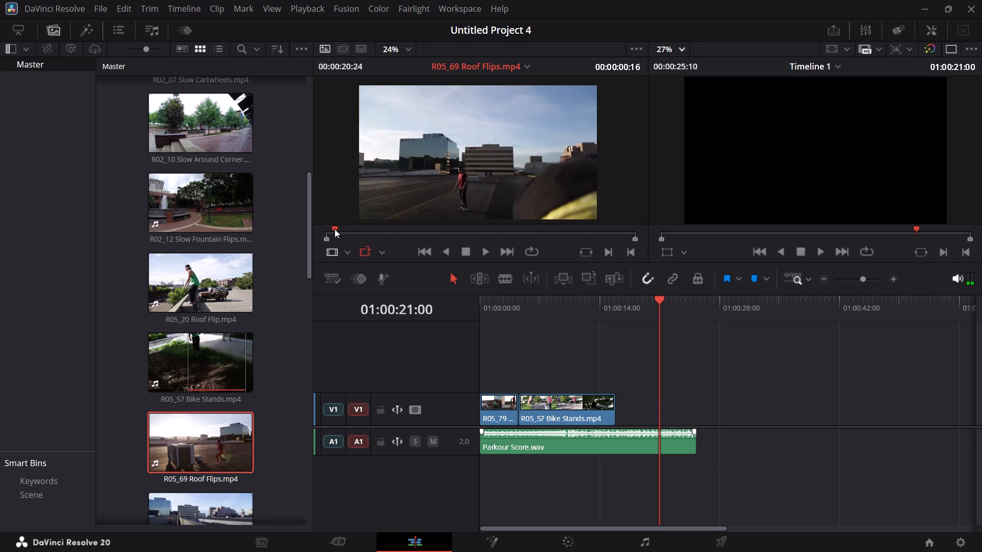
pyautogui.moveTo(334, 229); pyautogui.dragTo(297, 237)
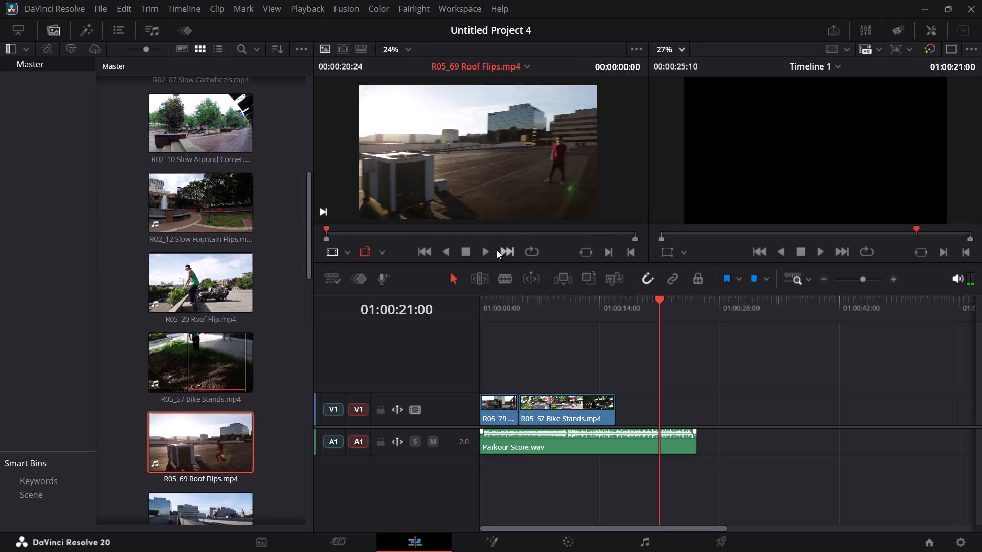
pyautogui.click(481, 250)
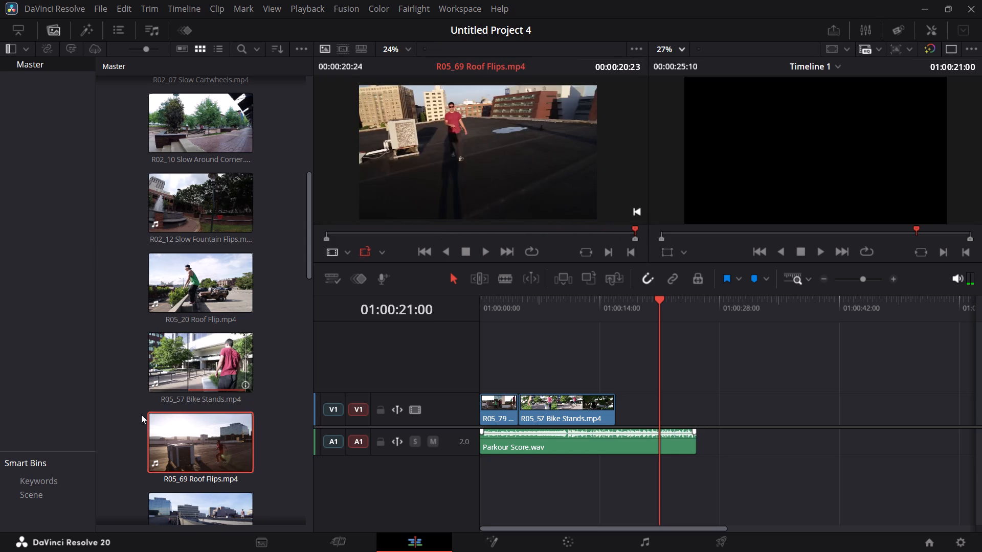
# Load R05_70 Crawl Jump.mp4 in the source viewer and play it from near its beginning.
pyautogui.scroll(-1, 142, 427)
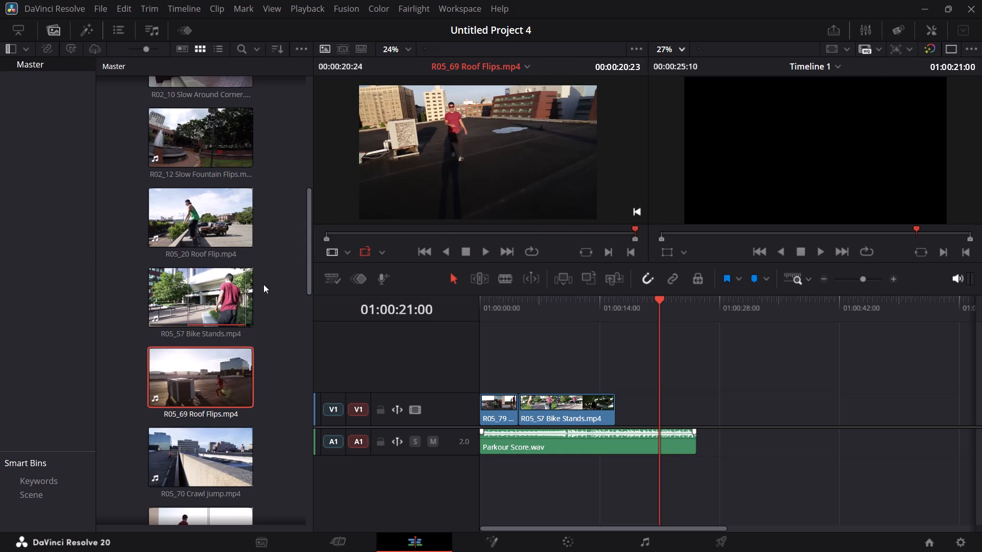
pyautogui.doubleClick(181, 439)
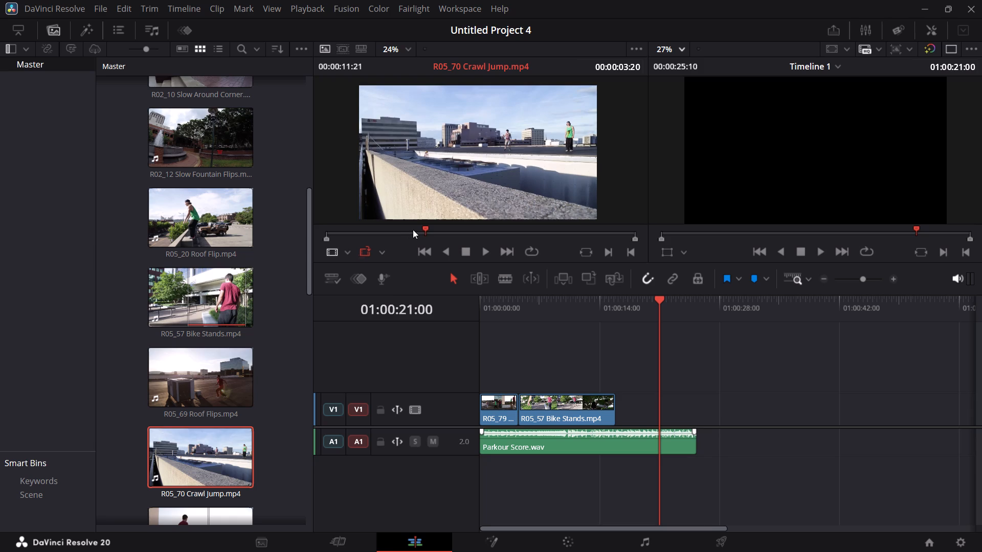
pyautogui.moveTo(427, 227); pyautogui.dragTo(331, 234)
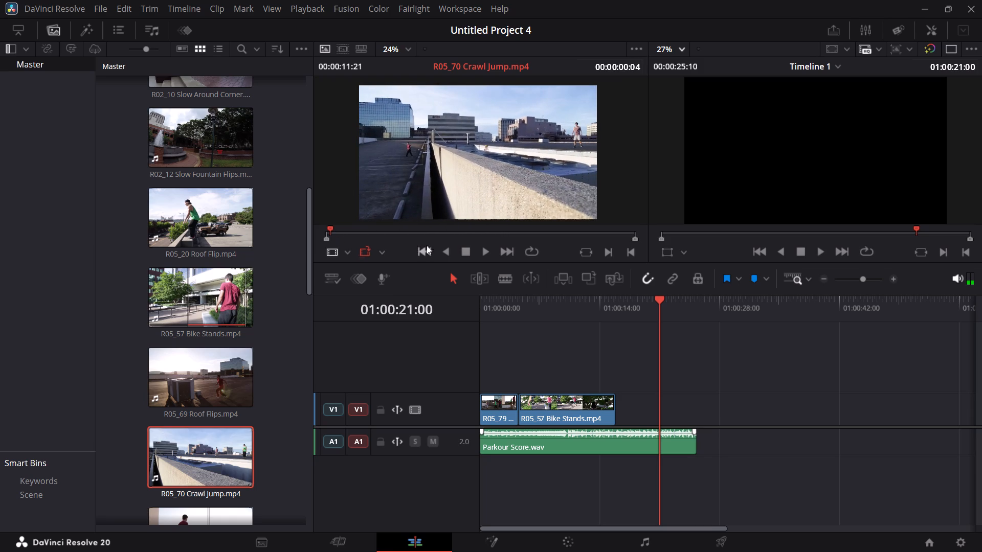
pyautogui.click(481, 251)
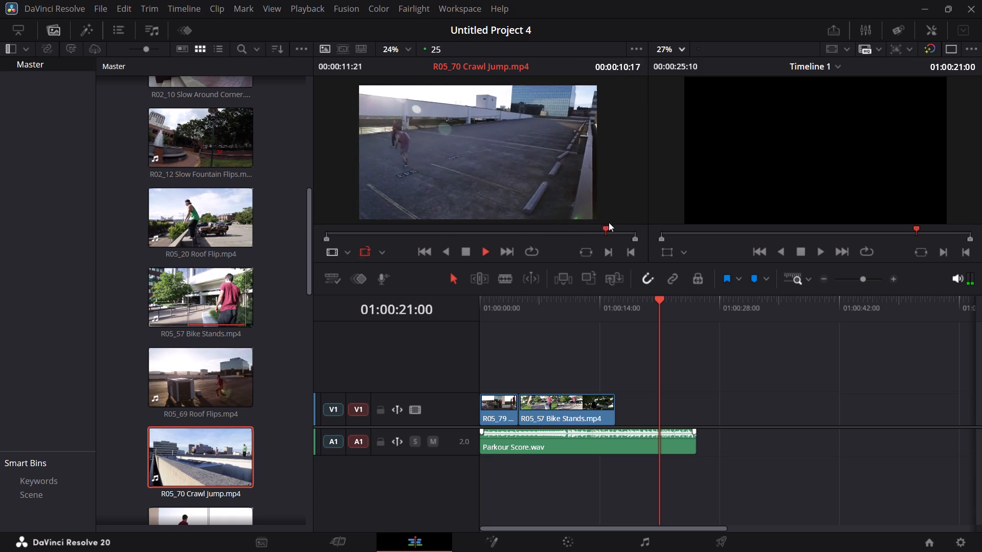
# Replay R05_70 Crawl Jump.mp4 and mark in and out points around a section lasting 00:00:03:01.
pyautogui.moveTo(607, 224); pyautogui.dragTo(588, 231)
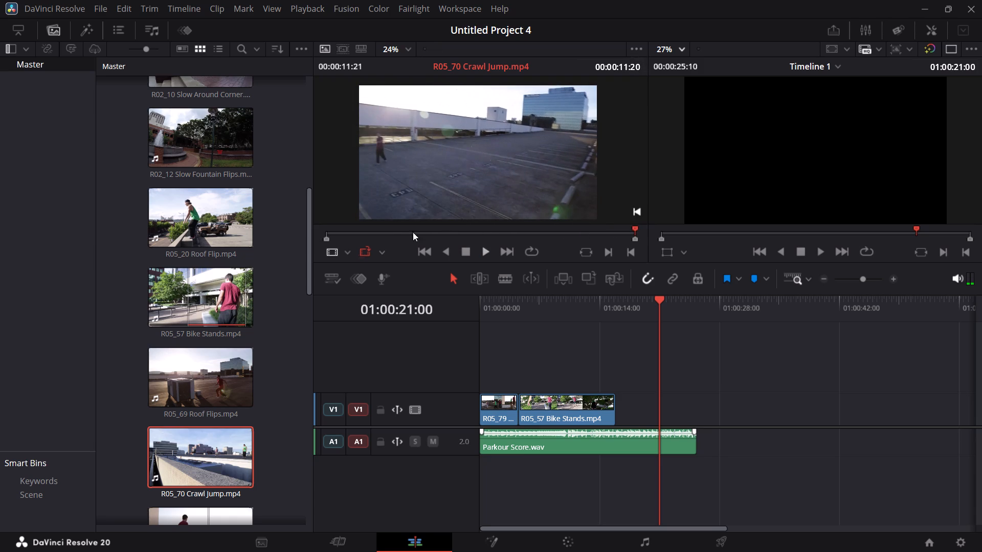
pyautogui.click(483, 255)
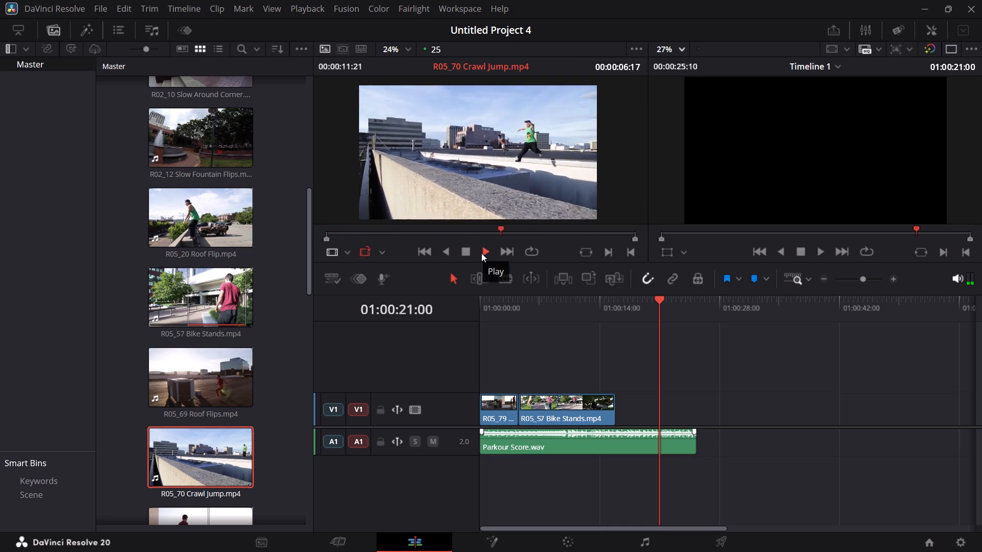
pyautogui.press('i')
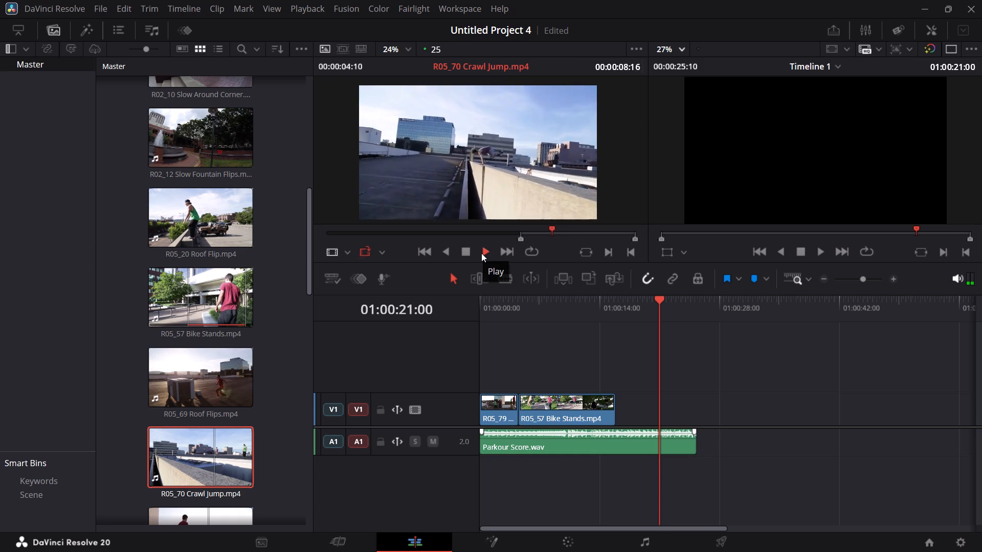
pyautogui.press('o')
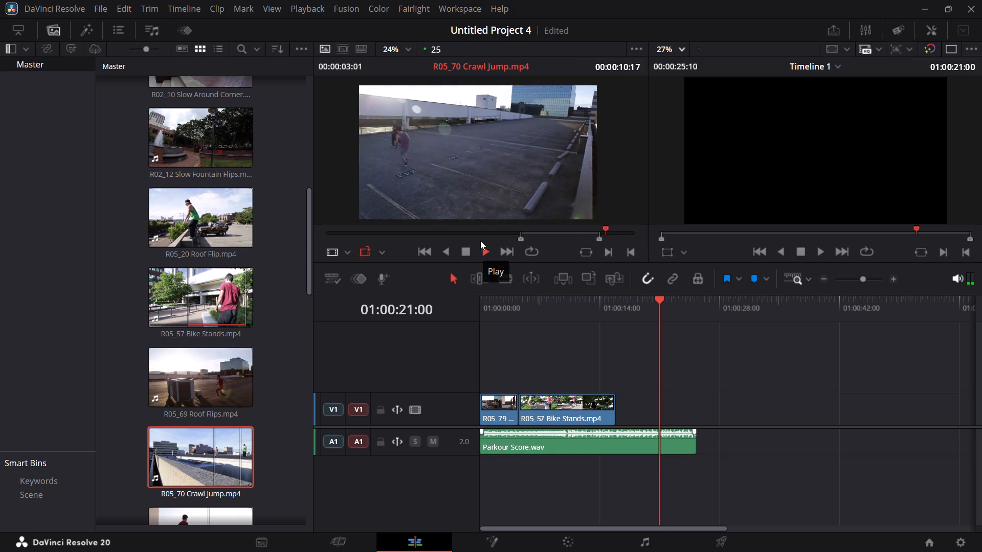
# Place the marked R05_70 Crawl Jump section on V1 directly after R05_57 Bike Stands.
pyautogui.moveTo(489, 151); pyautogui.dragTo(648, 406)
pyautogui.moveTo(658, 407); pyautogui.dragTo(619, 418)
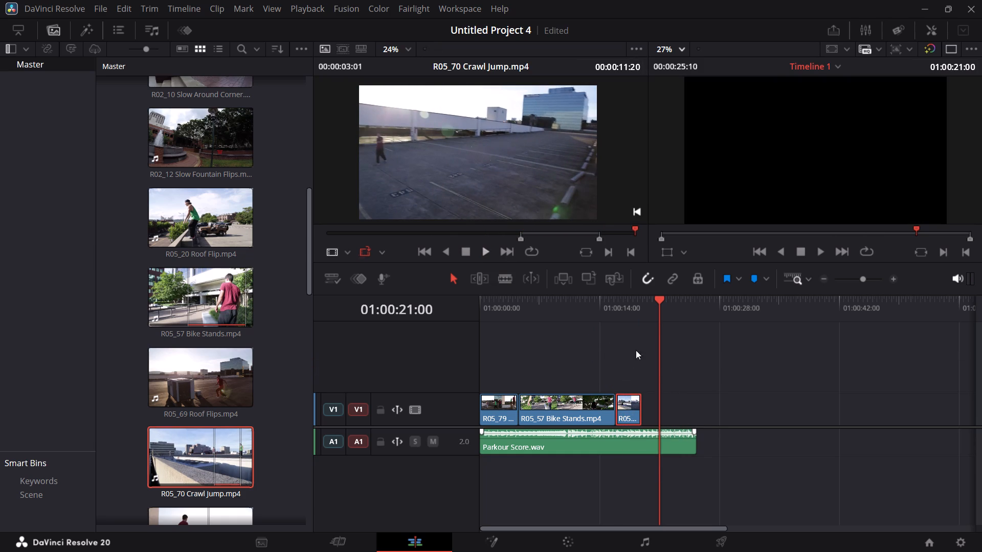
# Play the edit from 01:00:13:16 across the cut from R05_57 Bike Stands to R05_70 Crawl Jump.
pyautogui.moveTo(661, 296); pyautogui.dragTo(596, 317)
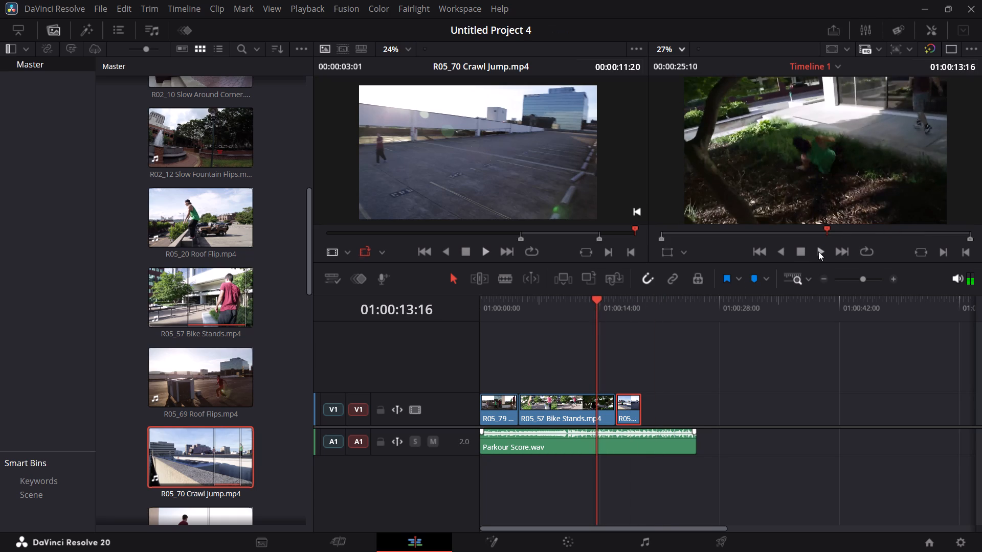
pyautogui.click(818, 251)
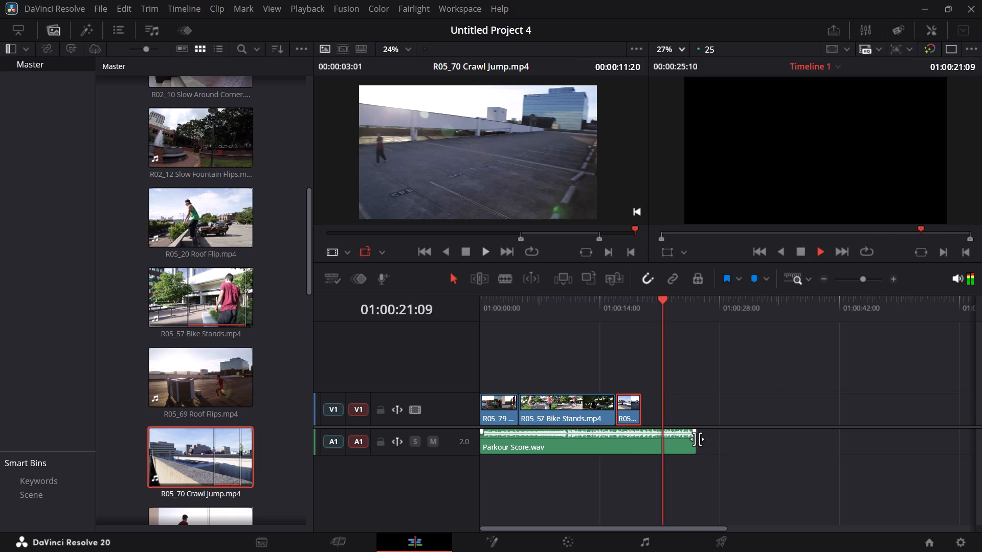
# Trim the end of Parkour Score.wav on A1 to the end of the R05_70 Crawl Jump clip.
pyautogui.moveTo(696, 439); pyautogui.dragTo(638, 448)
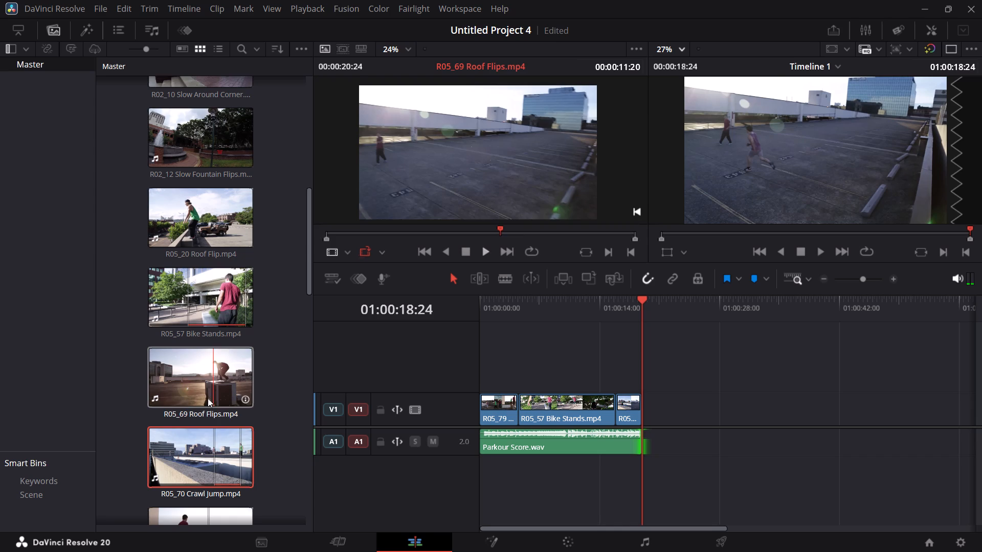
# Browse the remaining clips, load R07_30 SlowMo Roof Flips.mp4 in the source viewer and play it from its middle.
pyautogui.scroll(-1, 211, 446)
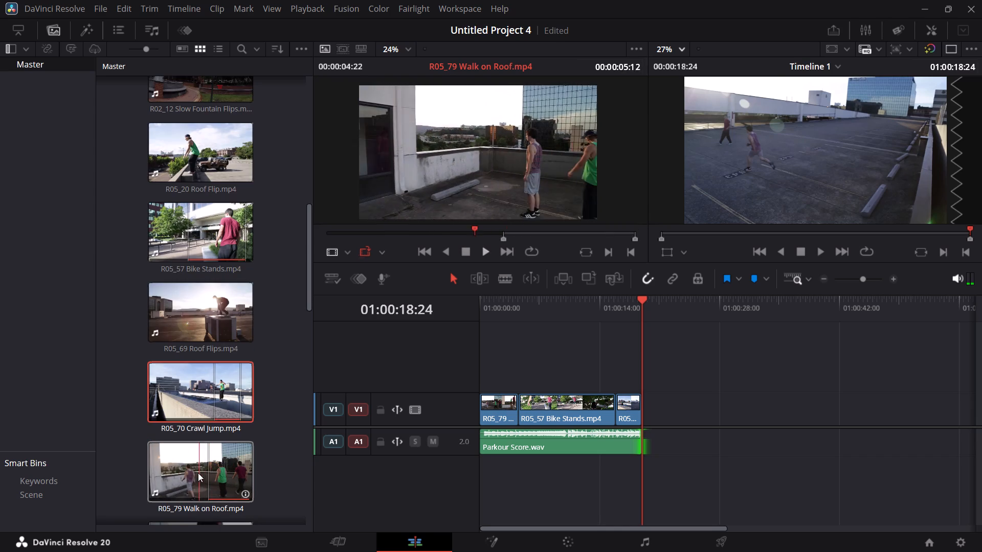
pyautogui.scroll(-1, 189, 469)
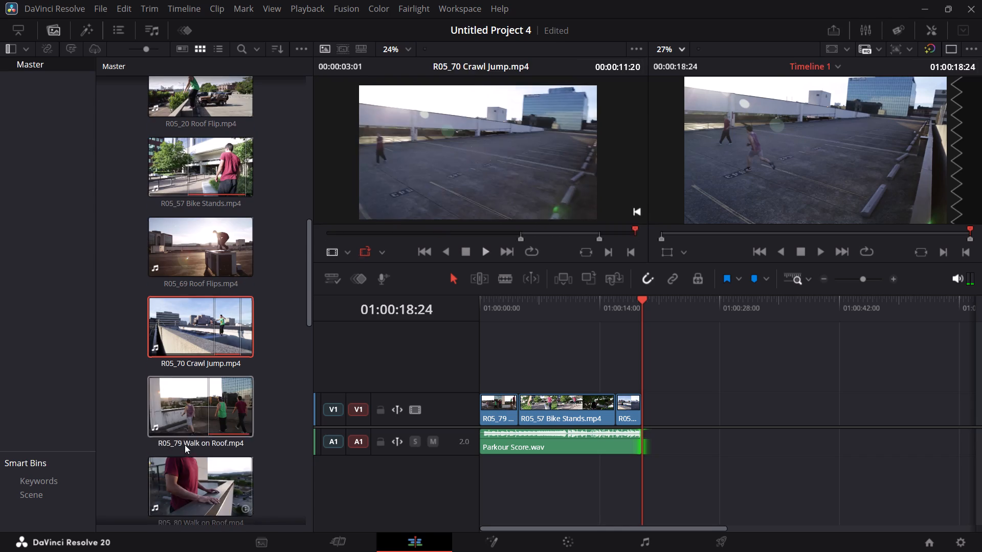
pyautogui.scroll(-8, 185, 444)
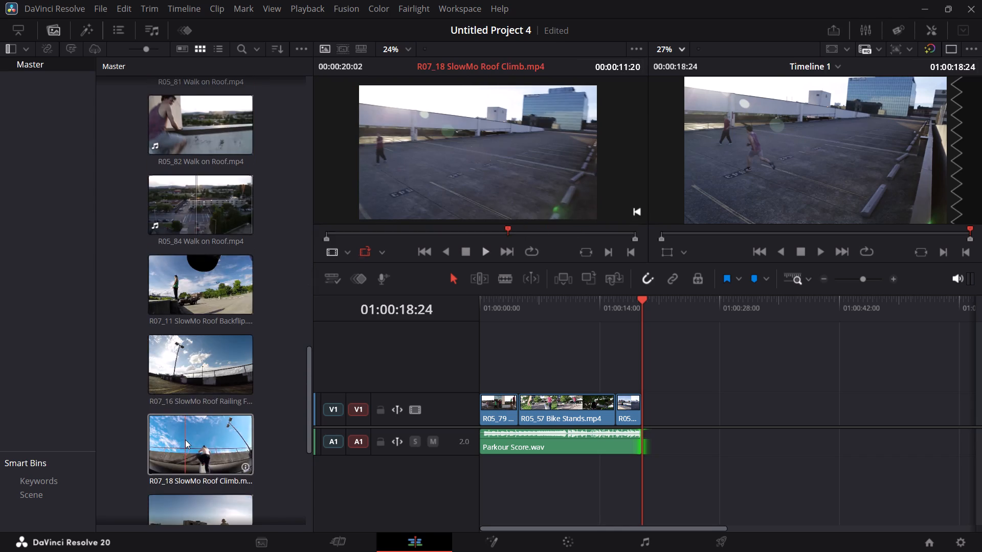
pyautogui.scroll(-2, 185, 440)
pyautogui.scroll(6, 185, 440)
pyautogui.scroll(-5, 185, 438)
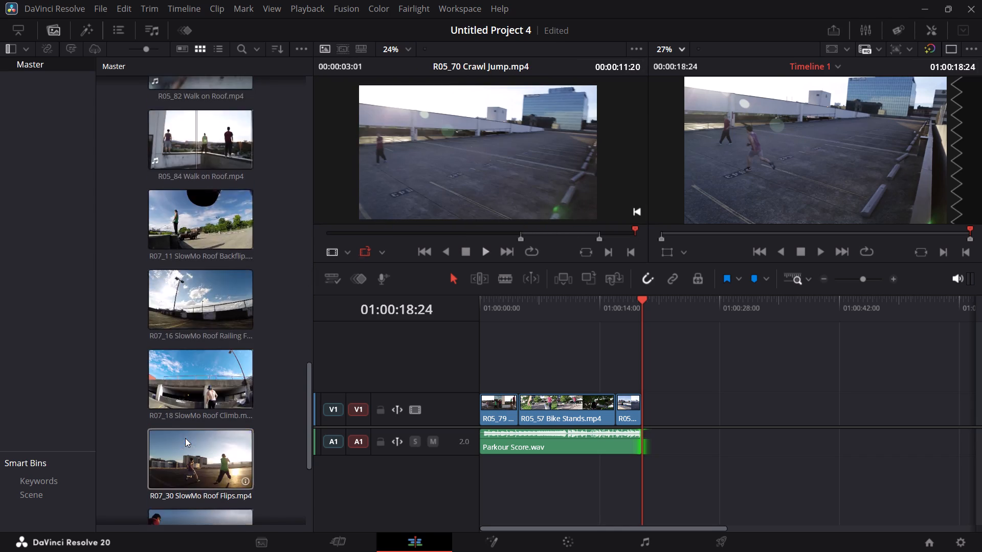
pyautogui.scroll(-1, 185, 438)
pyautogui.doubleClick(204, 387)
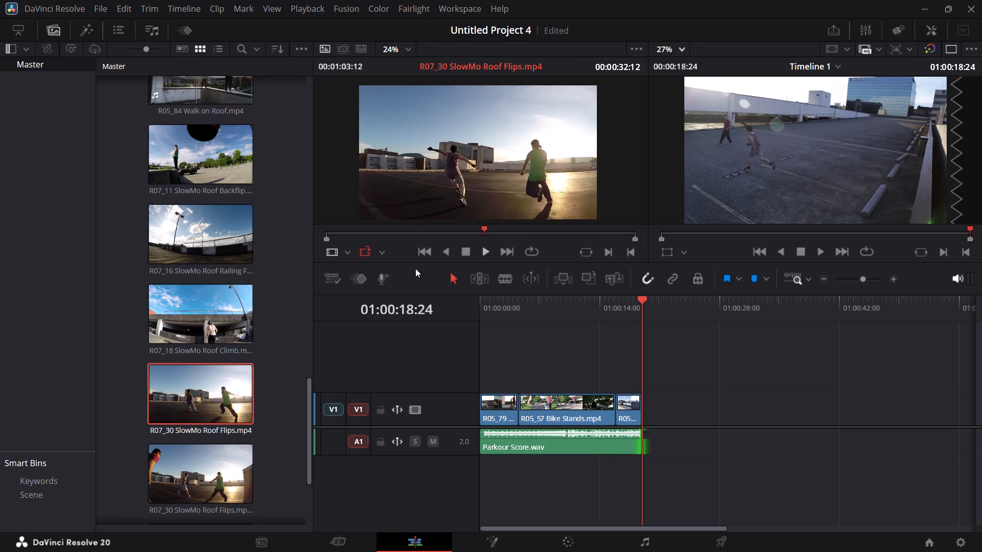
pyautogui.click(480, 249)
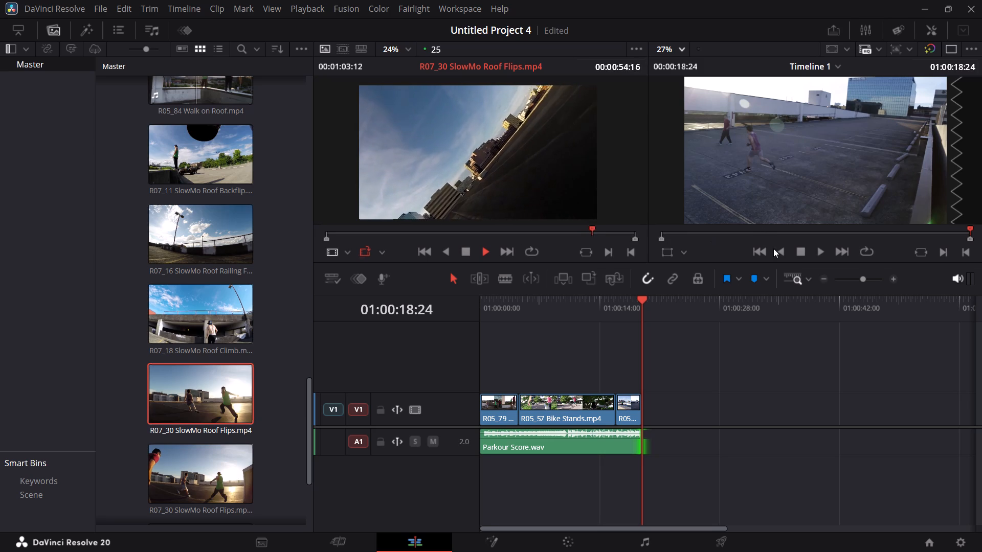
pyautogui.click(468, 252)
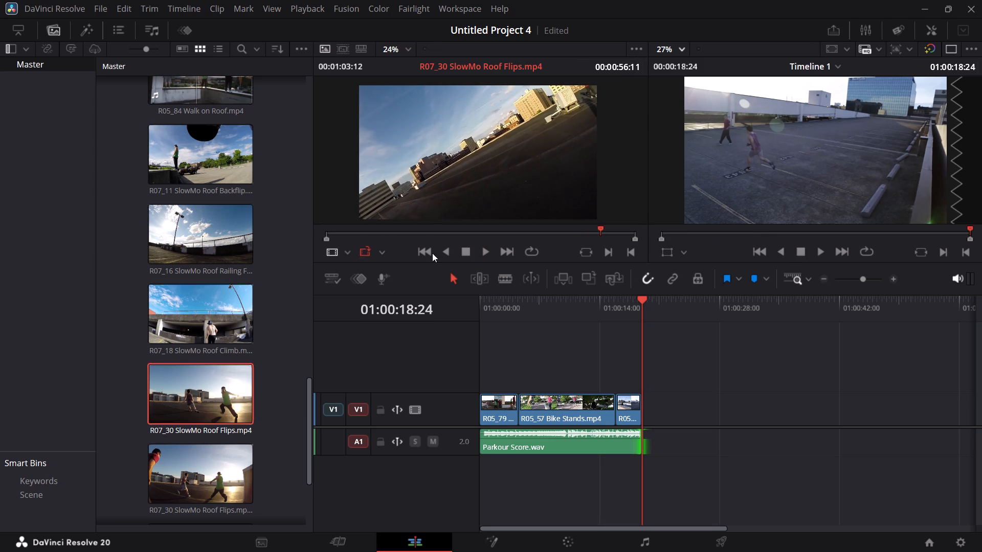
# Find R02_07 Slow Cartwheels.mp4 among the clips, load it in the source viewer and play it from the beginning.
pyautogui.scroll(2, 152, 320)
pyautogui.scroll(-3, 152, 320)
pyautogui.scroll(1, 152, 320)
pyautogui.scroll(-4, 165, 326)
pyautogui.scroll(7, 165, 326)
pyautogui.scroll(-4, 165, 326)
pyautogui.scroll(3, 165, 326)
pyautogui.scroll(-1, 175, 333)
pyautogui.scroll(10, 175, 333)
pyautogui.scroll(-1, 175, 333)
pyautogui.scroll(3, 175, 333)
pyautogui.scroll(-4, 174, 322)
pyautogui.scroll(7, 174, 322)
pyautogui.scroll(-1, 168, 280)
pyautogui.scroll(12, 168, 279)
pyautogui.doubleClick(202, 437)
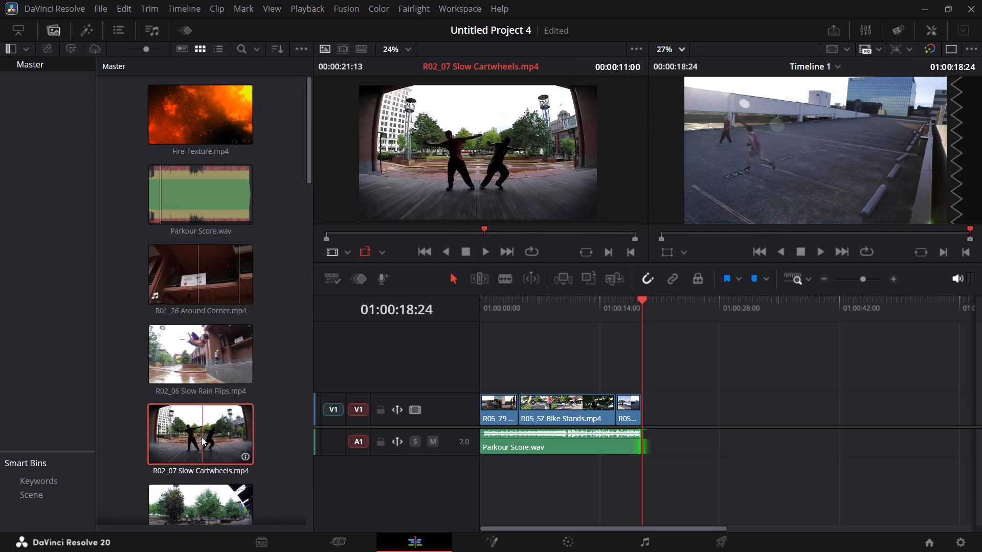
pyautogui.moveTo(482, 228); pyautogui.dragTo(481, 227)
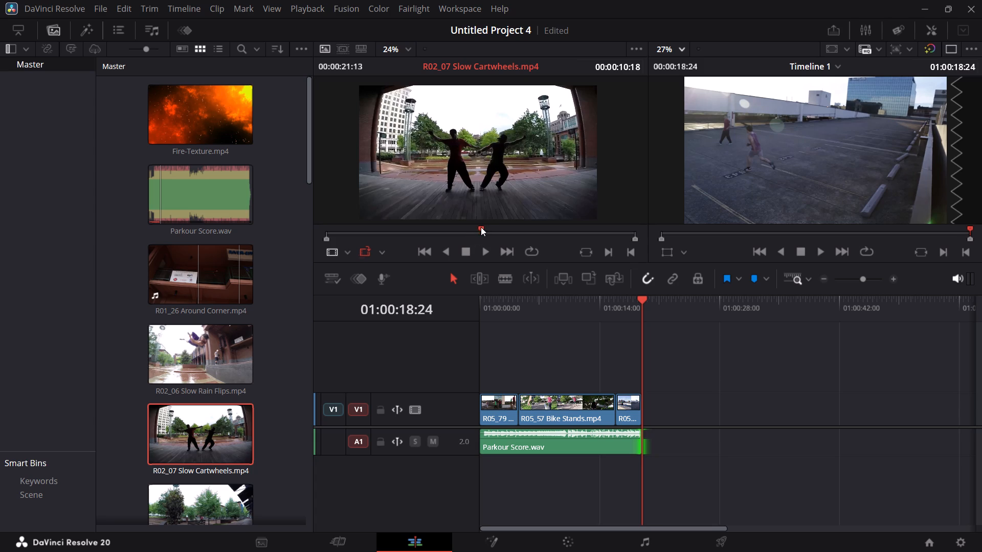
pyautogui.moveTo(481, 227); pyautogui.dragTo(338, 254)
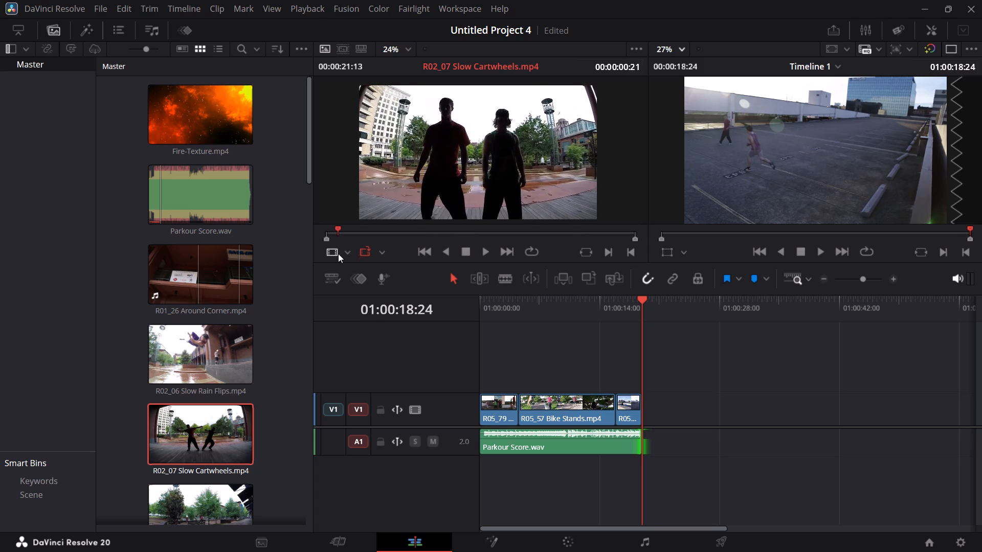
pyautogui.moveTo(338, 254); pyautogui.dragTo(324, 257)
pyautogui.click(479, 254)
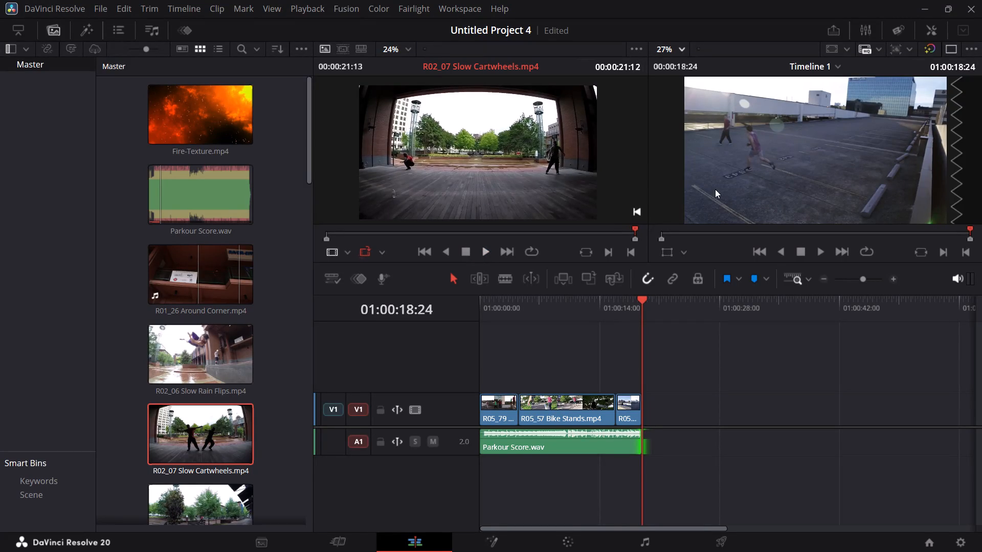
# Replay R02_07 Slow Cartwheels.mp4 from the start and mark in and out points around a section lasting 00:00:14:15.
pyautogui.moveTo(636, 226); pyautogui.dragTo(635, 225)
pyautogui.moveTo(635, 225); pyautogui.dragTo(259, 232)
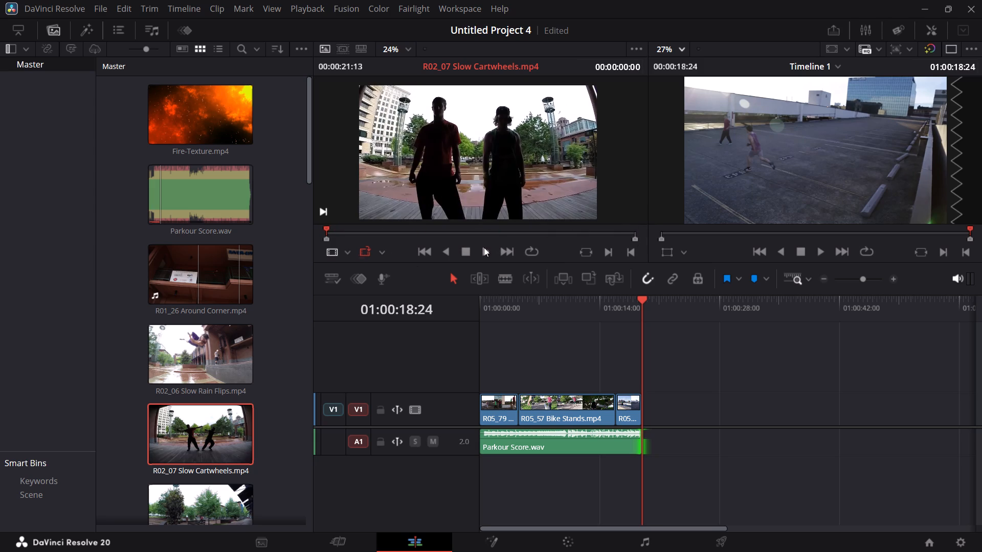
pyautogui.click(484, 247)
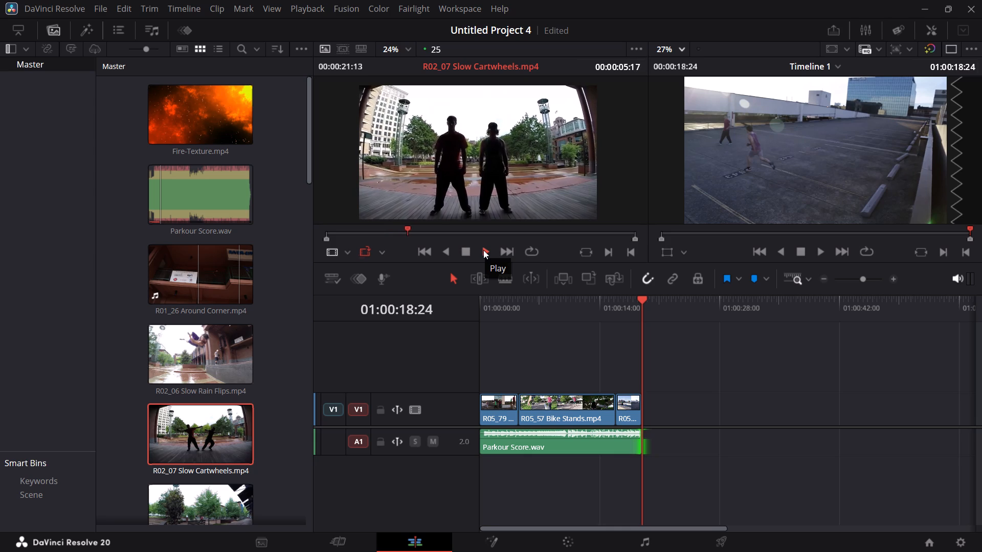
pyautogui.press('i')
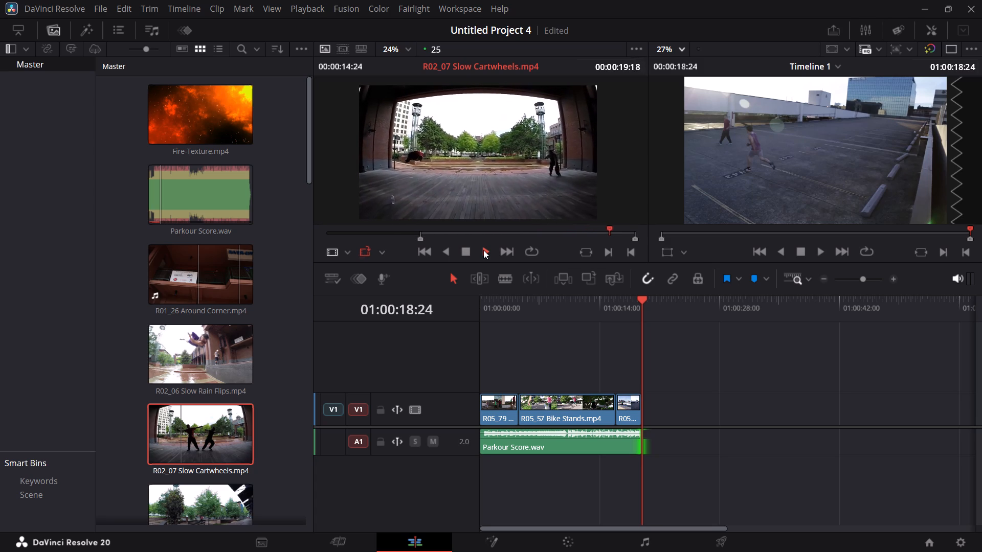
pyautogui.press('o')
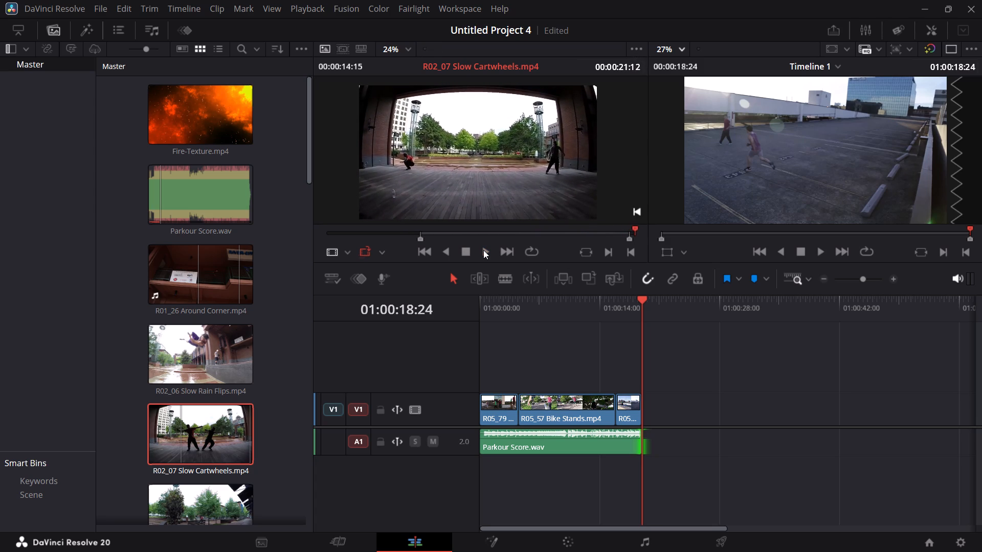
# Place the marked R02_07 Slow Cartwheels section on V1 directly after R05_70 Crawl Jump.
pyautogui.moveTo(458, 156); pyautogui.dragTo(662, 421)
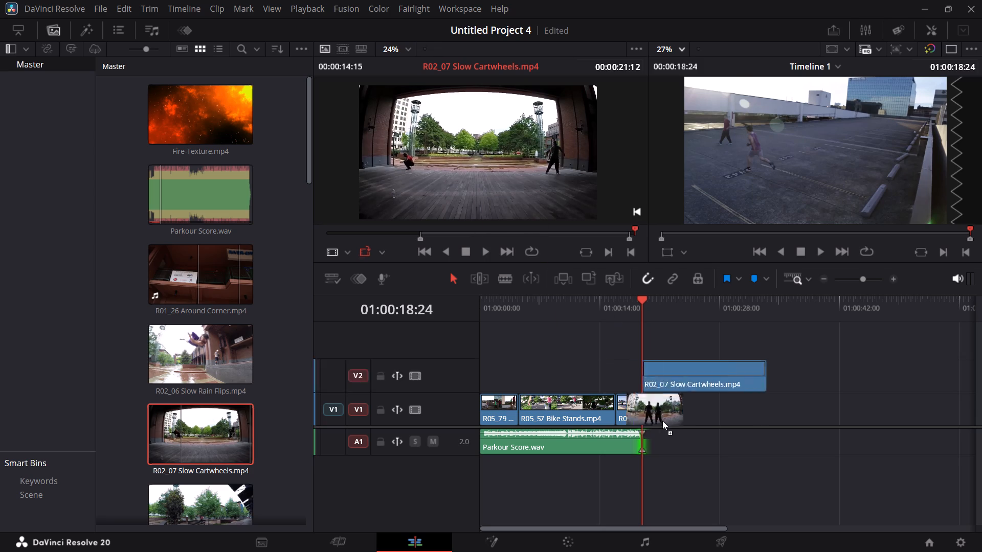
pyautogui.moveTo(662, 421); pyautogui.dragTo(672, 409)
pyautogui.moveTo(727, 407); pyautogui.dragTo(712, 404)
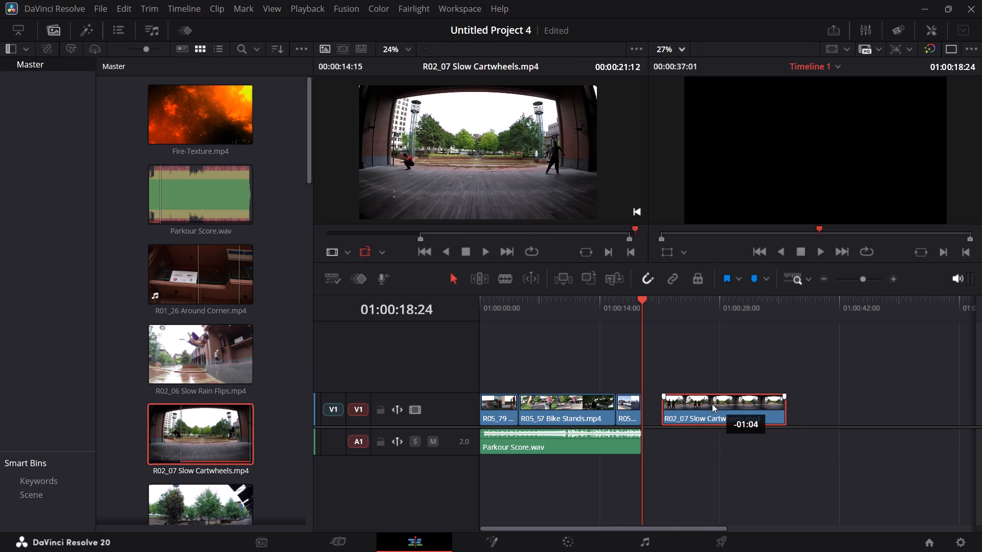
pyautogui.moveTo(712, 404); pyautogui.dragTo(699, 404)
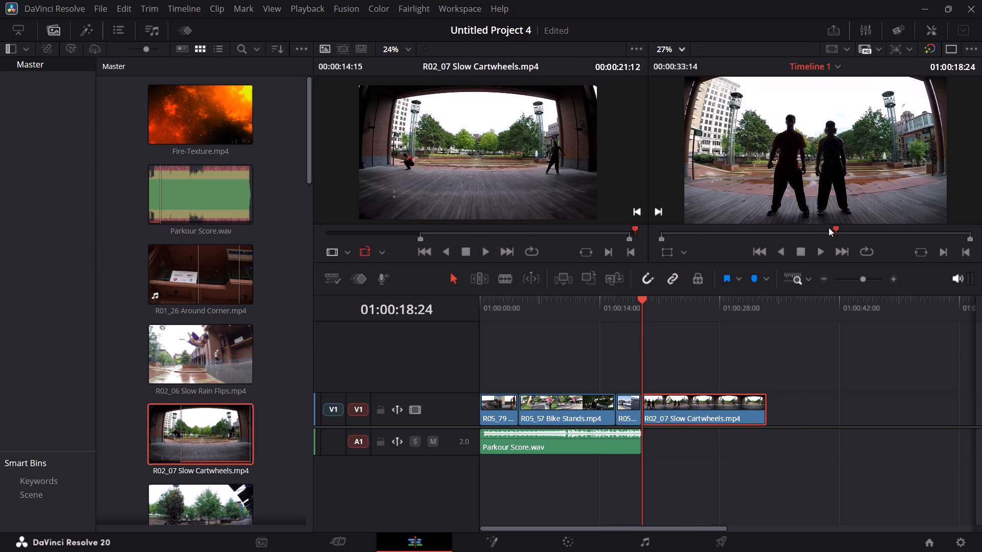
# Play the edit from 01:00:18:24 through the R02_07 Slow Cartwheels clip.
pyautogui.click(816, 249)
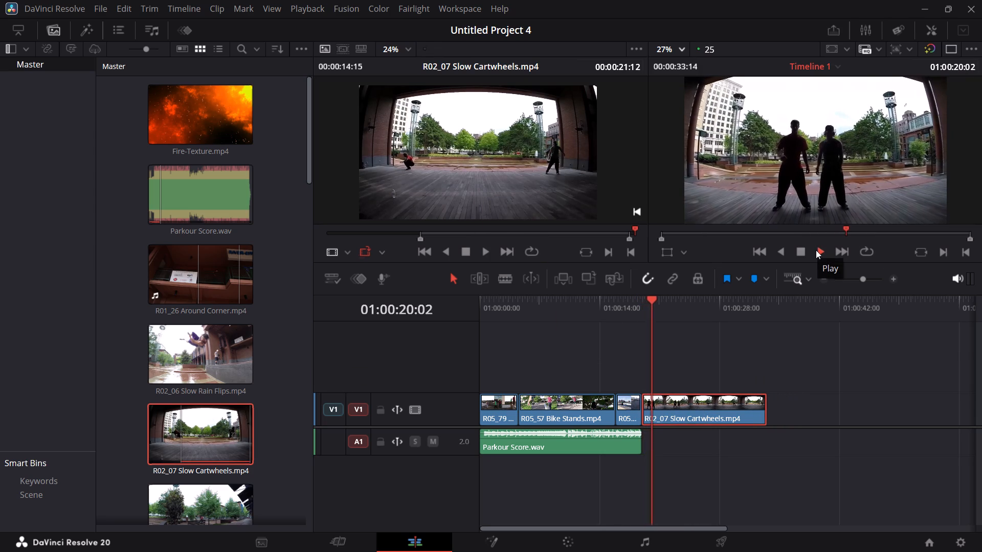
# Extend the end of Parkour Score.wav on A1 to the end of the R02_07 Slow Cartwheels clip.
pyautogui.moveTo(641, 448); pyautogui.dragTo(662, 450)
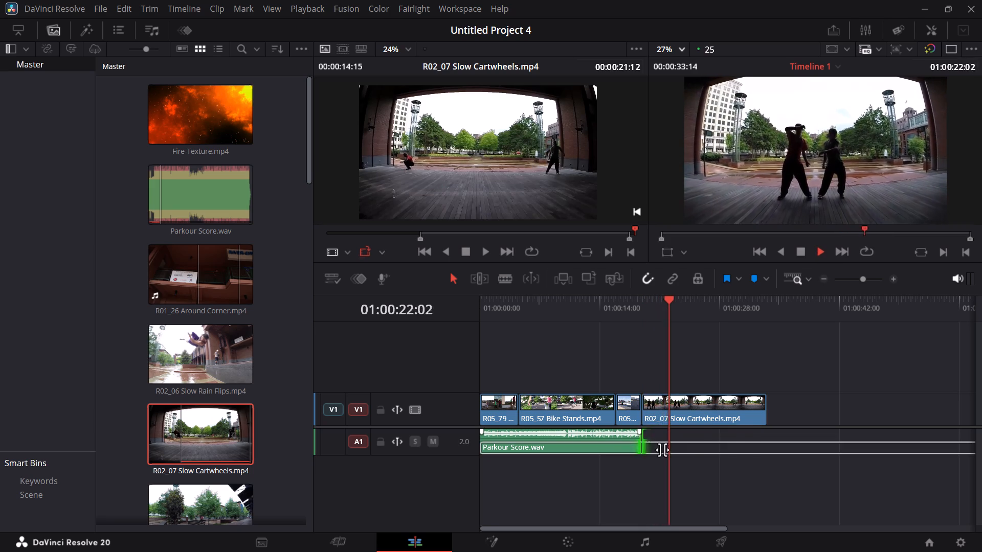
pyautogui.moveTo(662, 450); pyautogui.dragTo(764, 445)
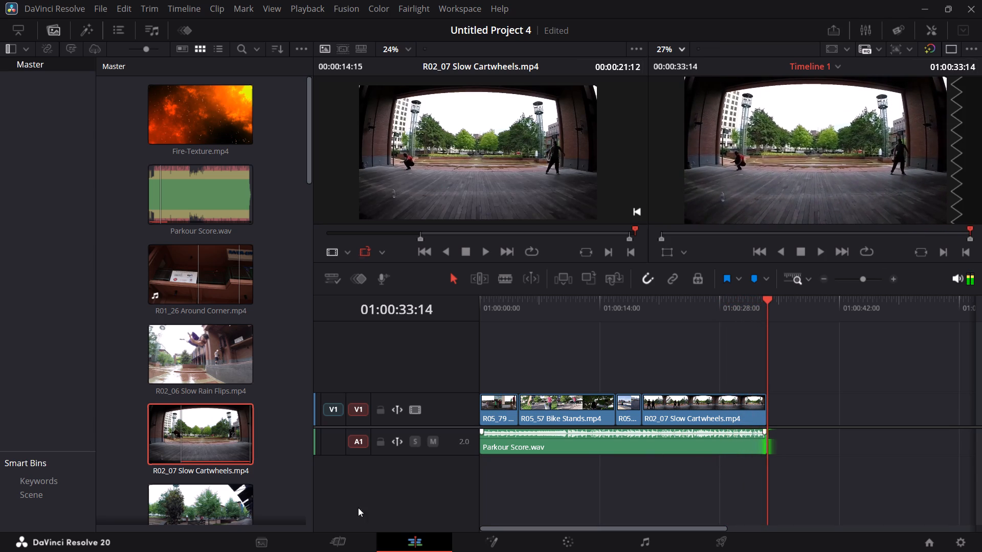
# Load Fire-Texture.mp4 from the Master bin into the source viewer to preview it.
pyautogui.click(198, 364)
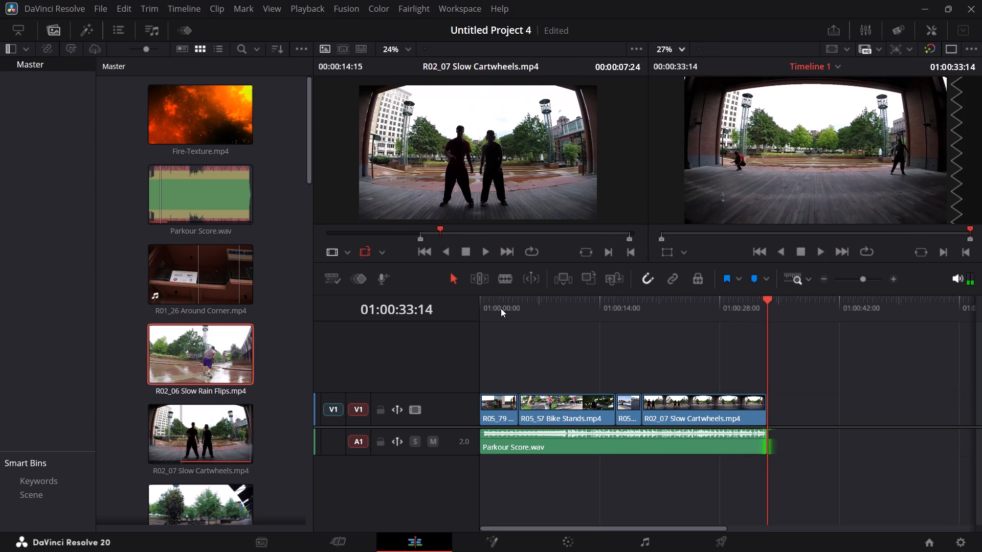
pyautogui.click(209, 114)
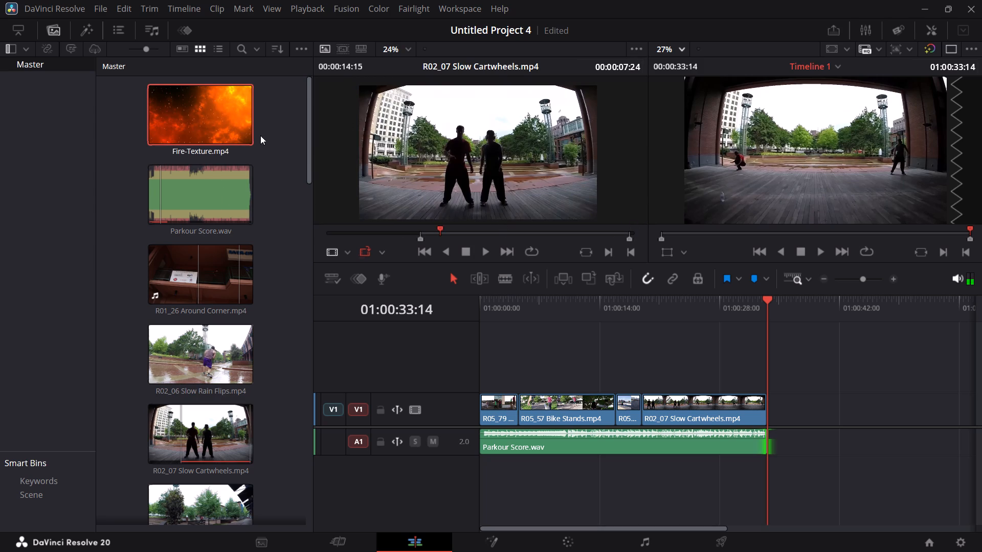
pyautogui.doubleClick(237, 121)
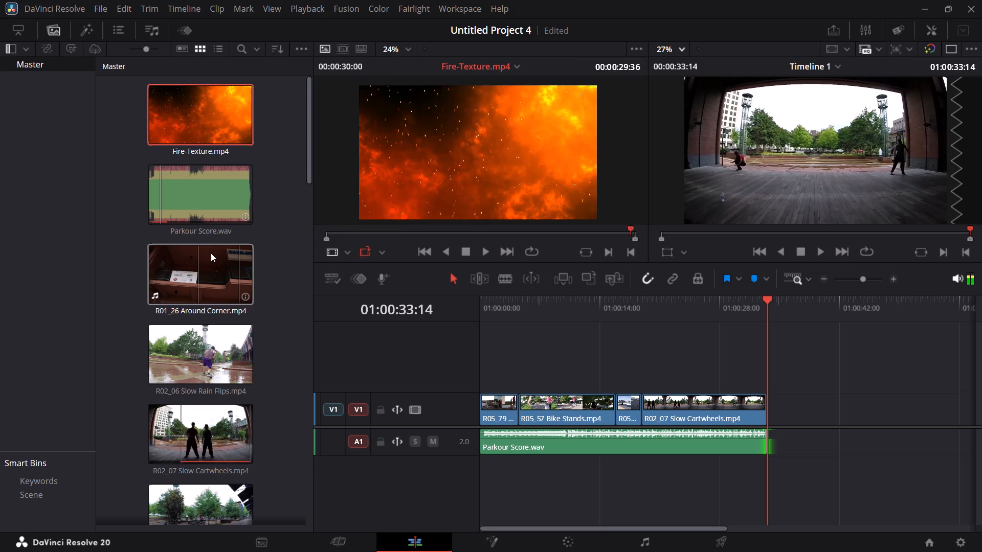
# Look through the clips in the Master bin and load the music track Summit Rush.mp3 into the source viewer.
pyautogui.scroll(-4, 200, 330)
pyautogui.scroll(1, 200, 331)
pyautogui.scroll(-13, 200, 331)
pyautogui.scroll(3, 200, 331)
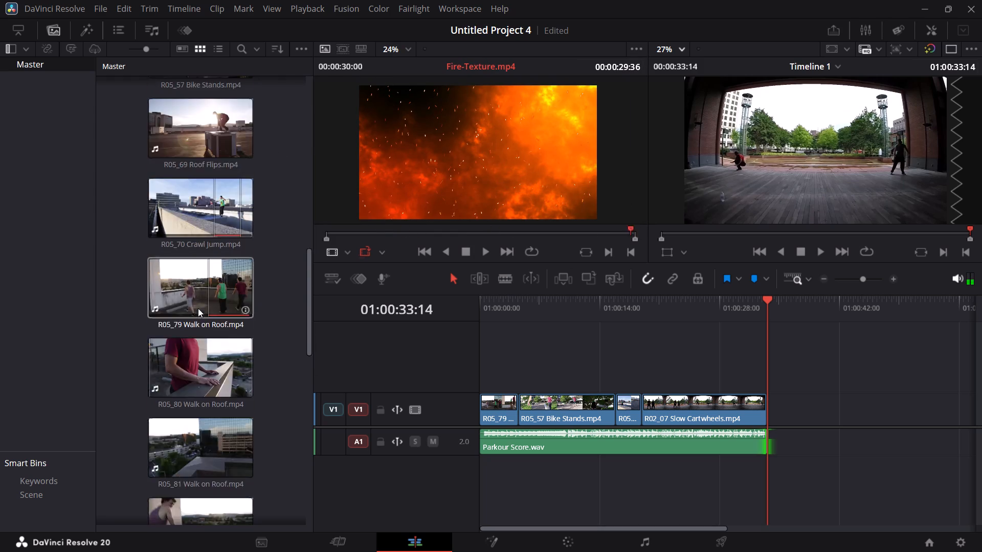
pyautogui.scroll(4, 198, 308)
pyautogui.scroll(-5, 198, 308)
pyautogui.scroll(4, 198, 308)
pyautogui.scroll(-1, 198, 308)
pyautogui.scroll(1, 199, 307)
pyautogui.scroll(-6, 199, 307)
pyautogui.scroll(2, 200, 310)
pyautogui.scroll(-5, 200, 310)
pyautogui.scroll(1, 199, 312)
pyautogui.scroll(-1, 199, 312)
pyautogui.scroll(2, 199, 312)
pyautogui.scroll(-2, 199, 312)
pyautogui.scroll(1, 199, 312)
pyautogui.scroll(-13, 199, 312)
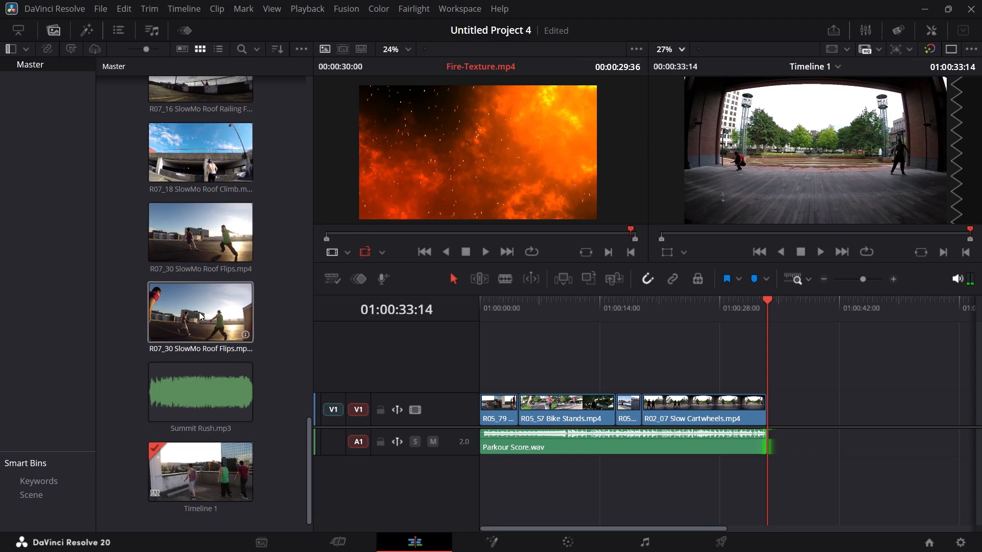
pyautogui.doubleClick(193, 400)
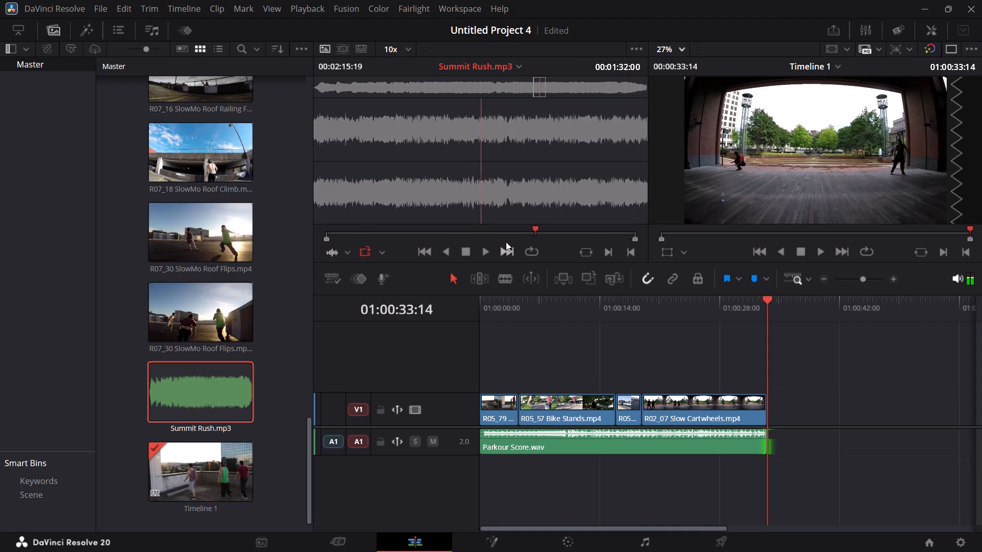
# Play Summit Rush.mp3 from its start and stop at about 00:00:10:01.
pyautogui.moveTo(531, 229); pyautogui.dragTo(362, 234)
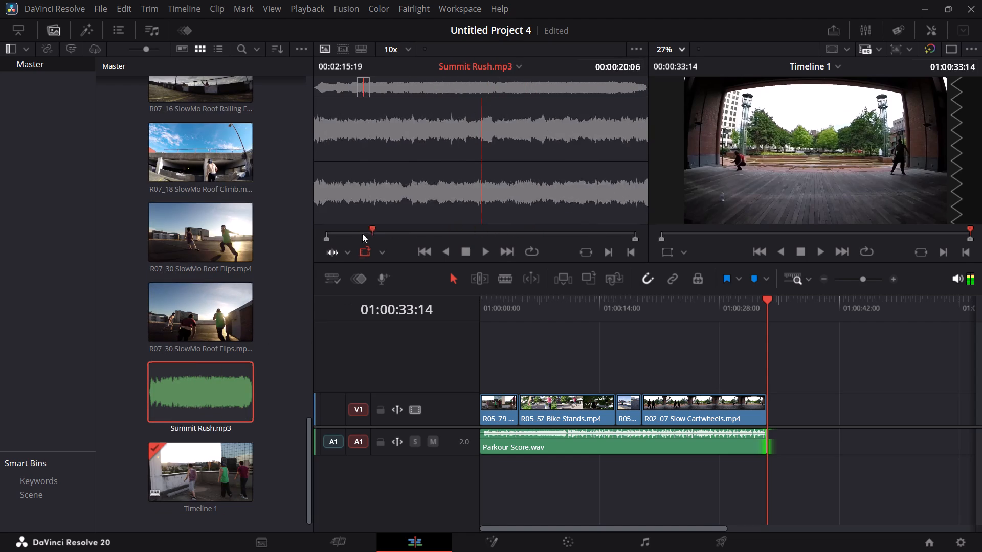
pyautogui.moveTo(362, 234); pyautogui.dragTo(322, 238)
pyautogui.click(485, 255)
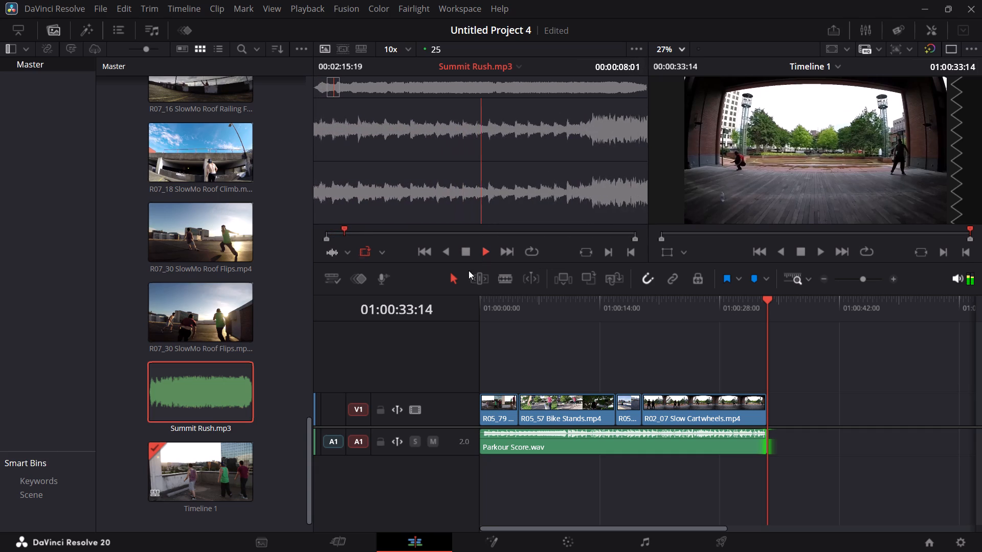
pyautogui.click(467, 252)
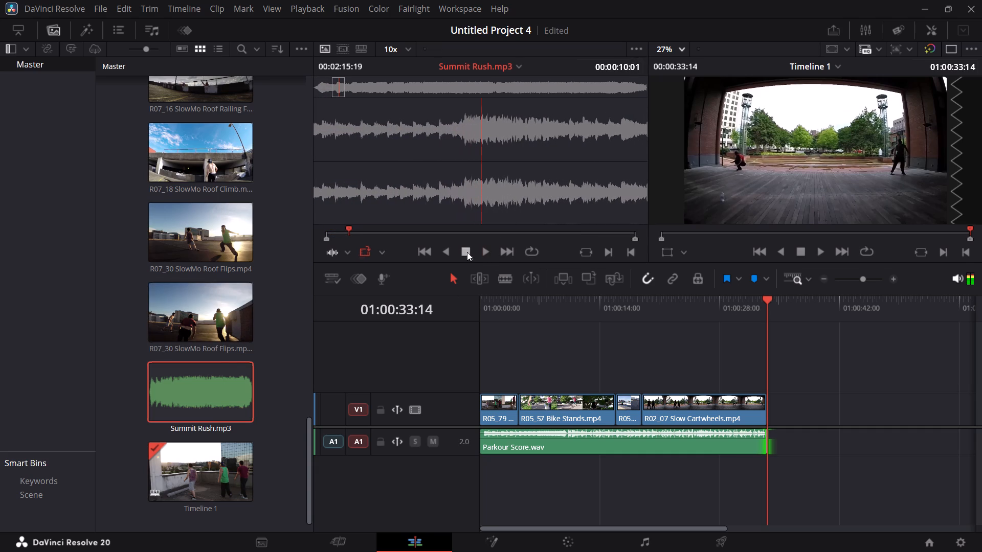